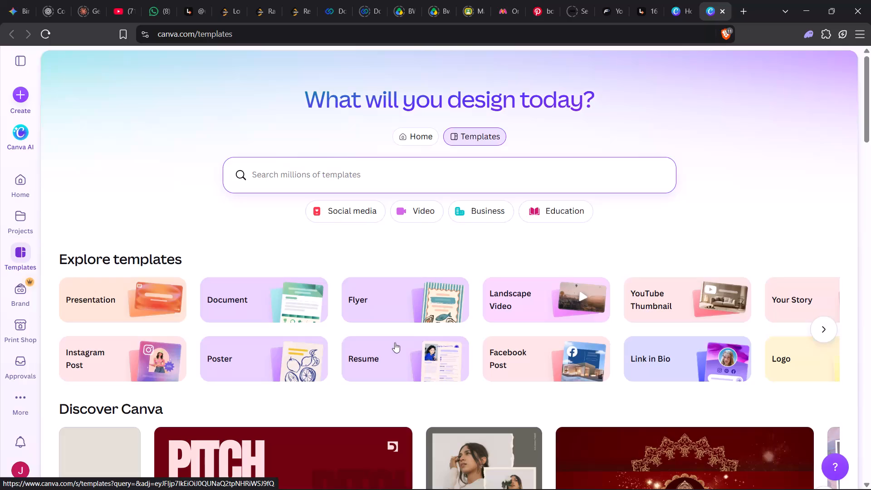
# Create a blank Instagram Post (4:5, Portrait) design from the Instagram Post template category.
pyautogui.click(108, 352)
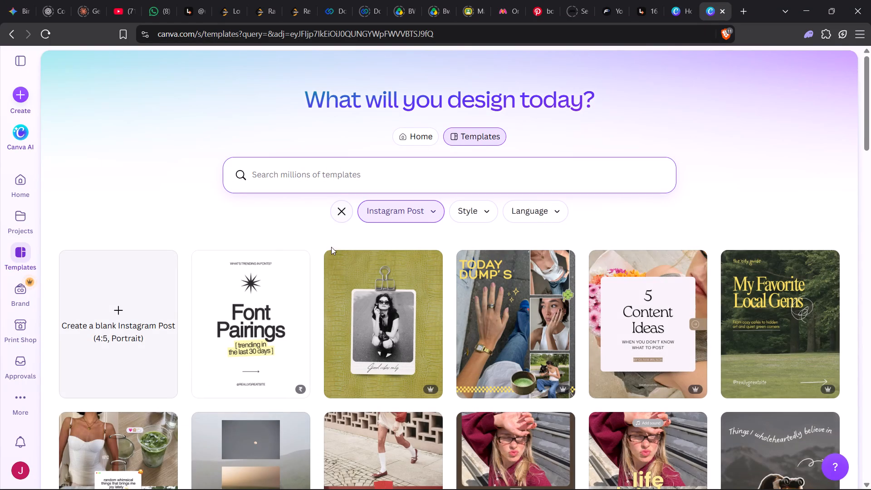
pyautogui.scroll(-1, 299, 260)
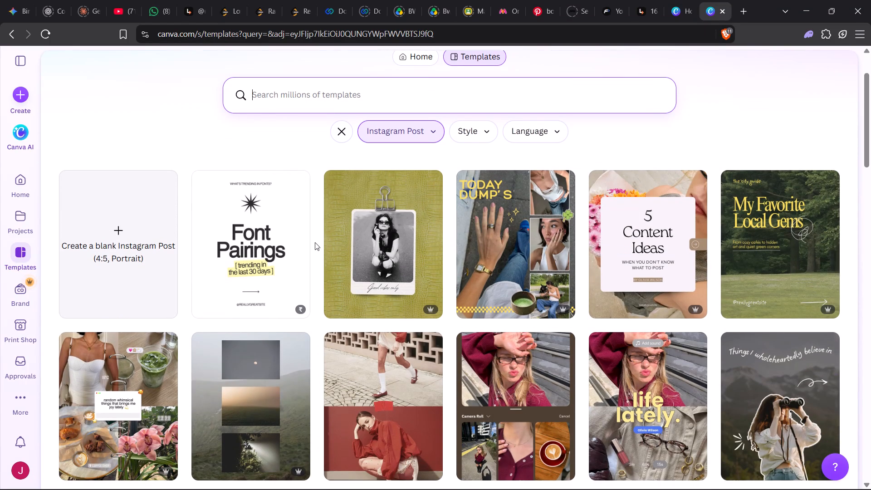
pyautogui.click(131, 213)
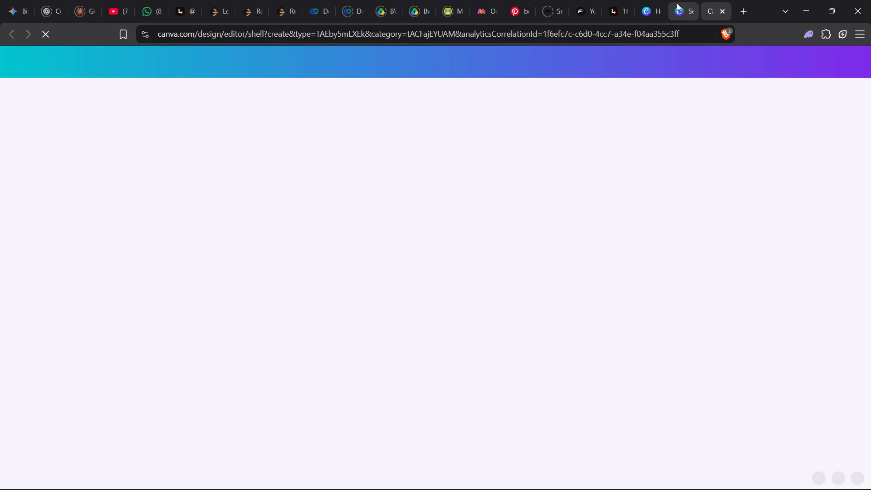
# Close the extra Canva home page, return to the new blank Instagram post and select its empty page.
pyautogui.click(649, 10)
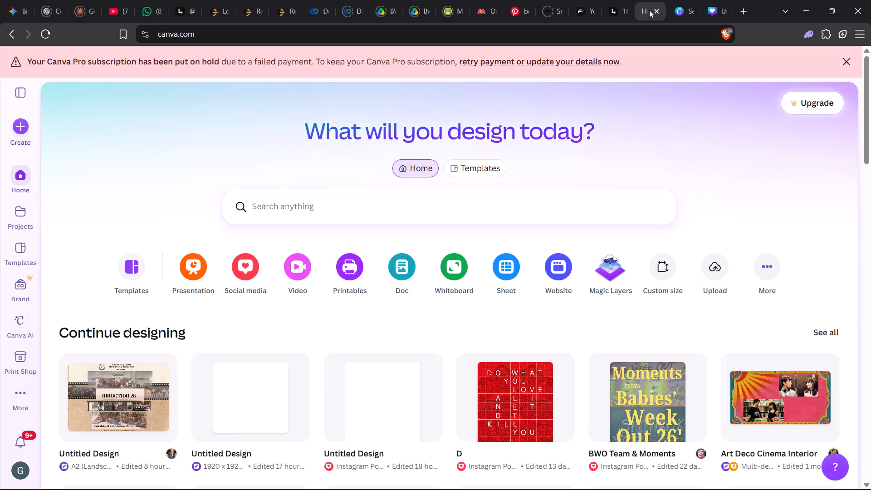
pyautogui.click(653, 11)
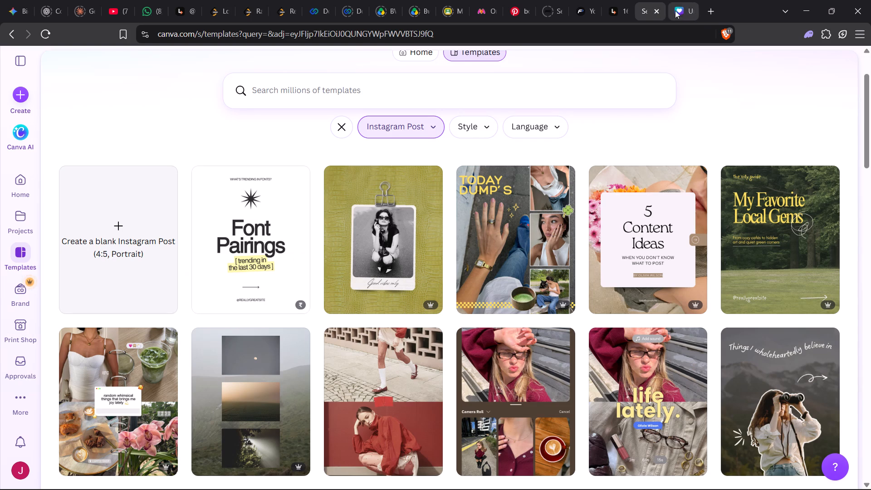
pyautogui.click(681, 8)
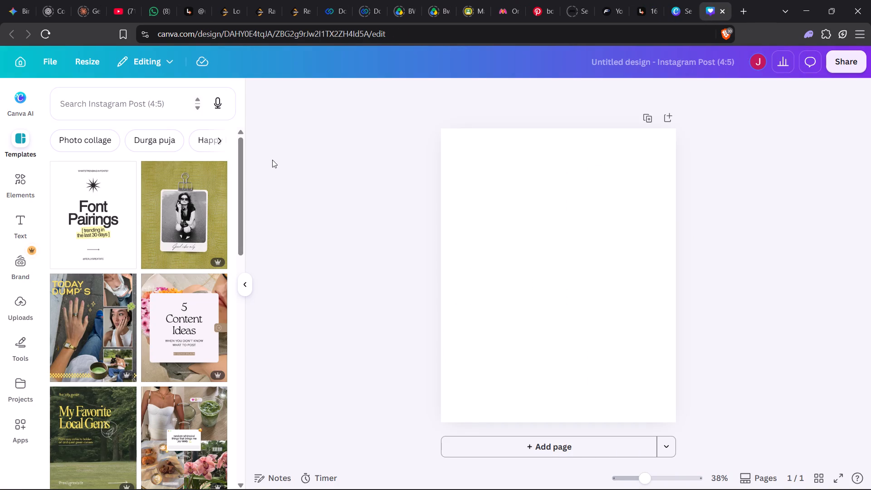
pyautogui.click(565, 180)
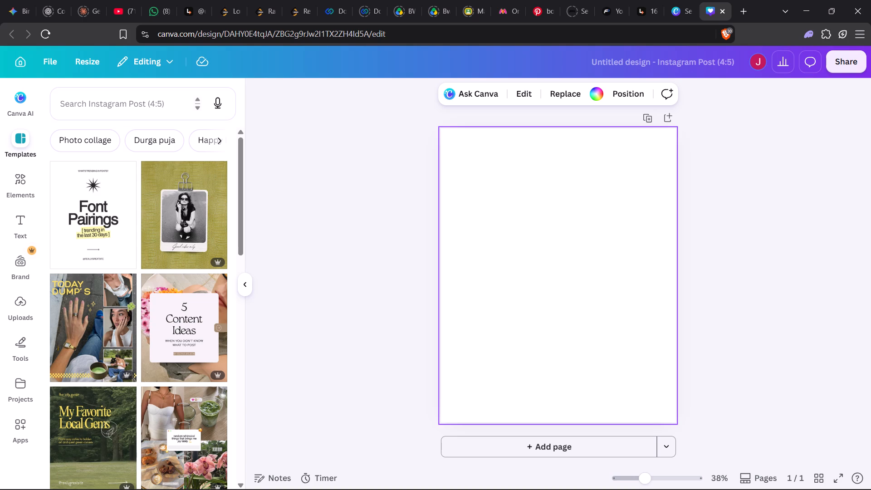
pyautogui.scroll(-2, 129, 224)
pyautogui.scroll(4, 129, 224)
# Switch to Pinterest, search for "butter yellow background" and browse the pins for a suitable background.
pyautogui.click(543, 15)
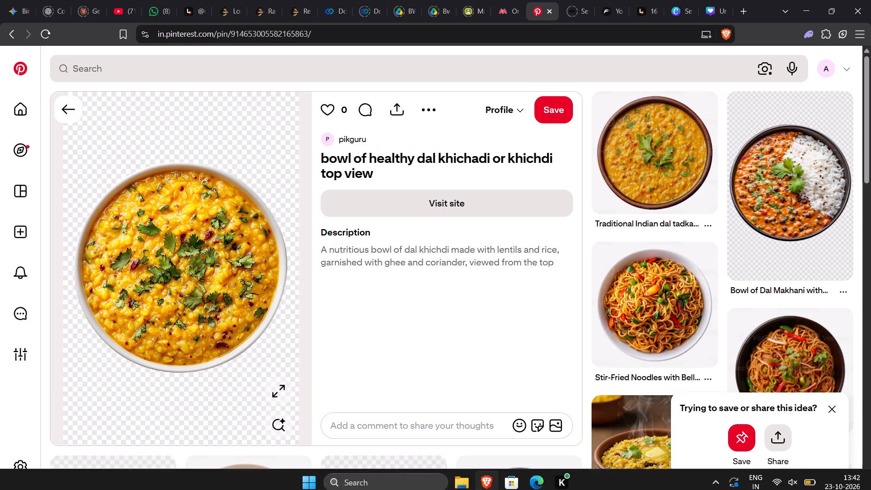
pyautogui.click(385, 66)
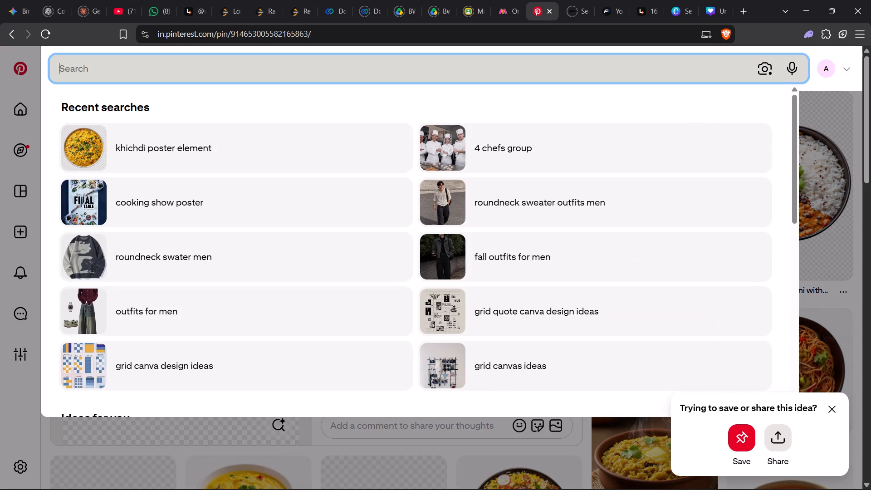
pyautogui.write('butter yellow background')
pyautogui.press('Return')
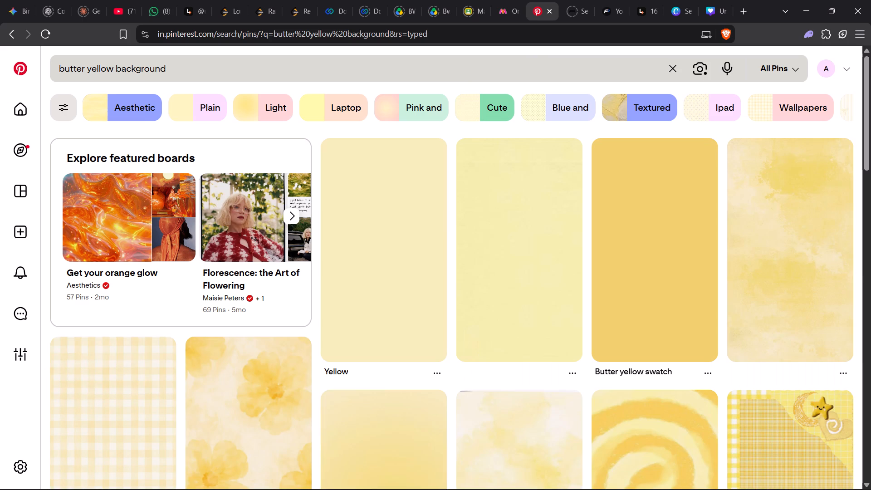
pyautogui.scroll(-2, 315, 191)
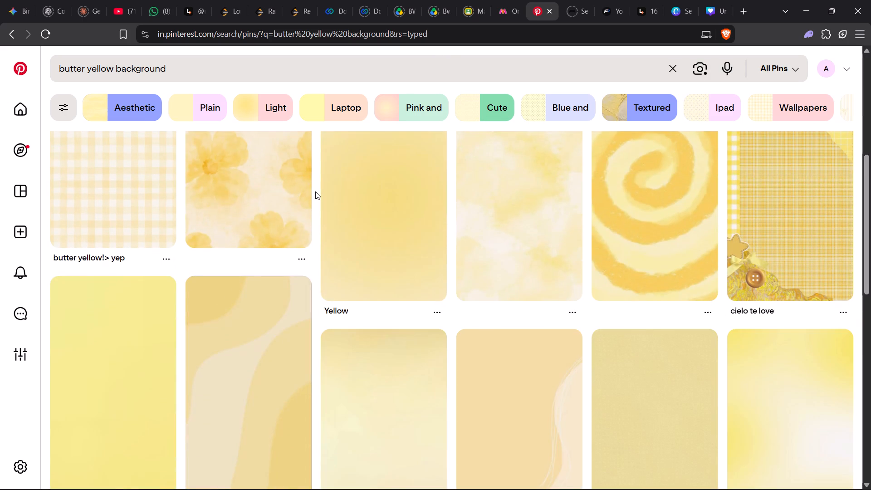
# Look through the butter yellow background results for a suitable poster background.
pyautogui.scroll(-2, 315, 191)
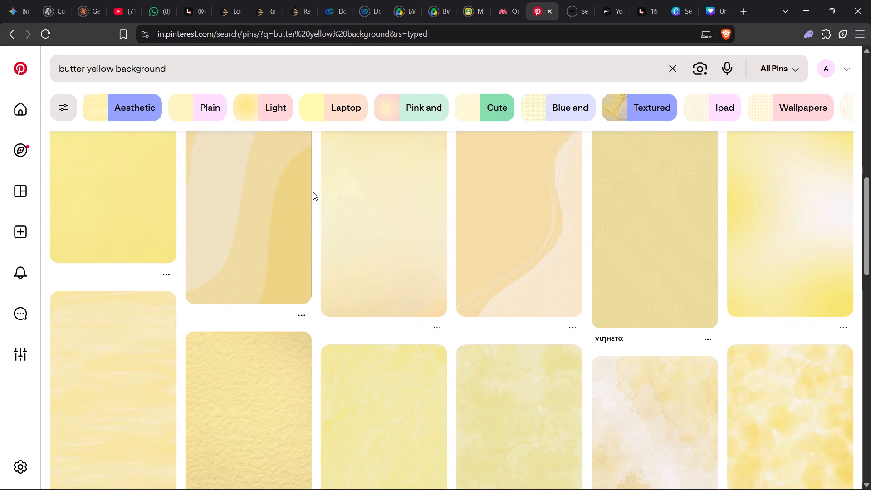
pyautogui.scroll(-1, 313, 192)
pyautogui.scroll(2, 313, 192)
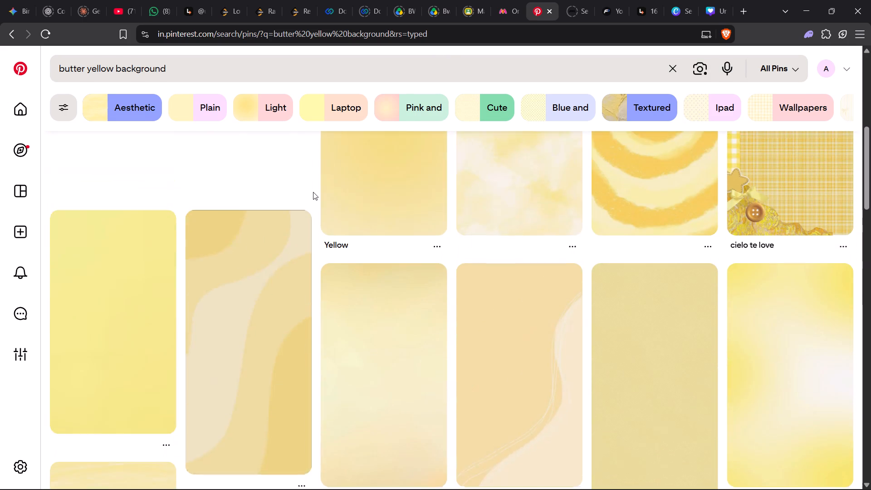
pyautogui.scroll(3, 313, 192)
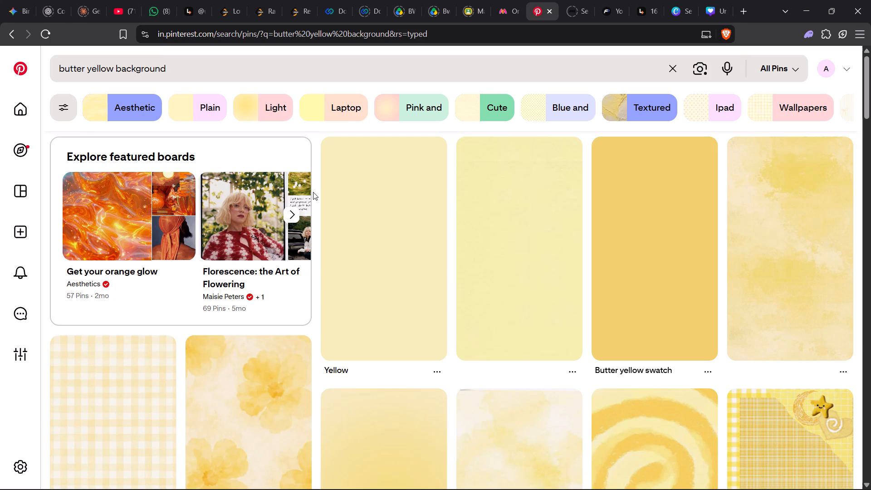
pyautogui.scroll(-4, 313, 192)
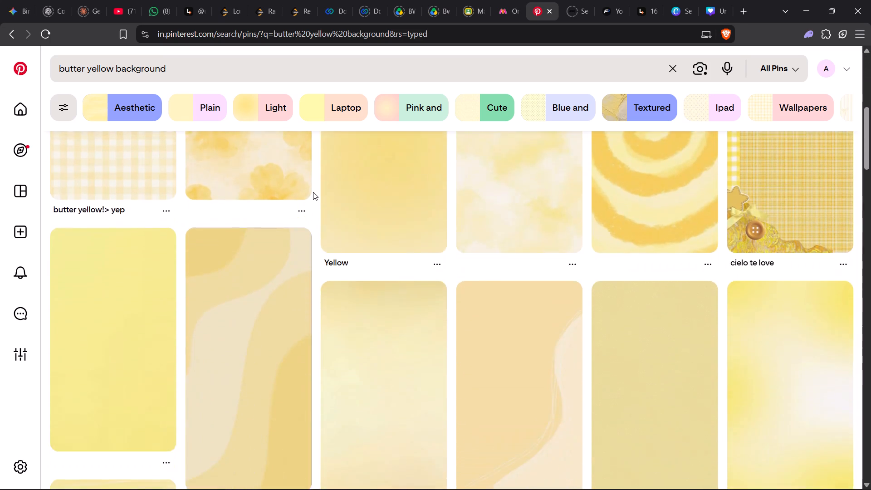
pyautogui.scroll(-5, 313, 192)
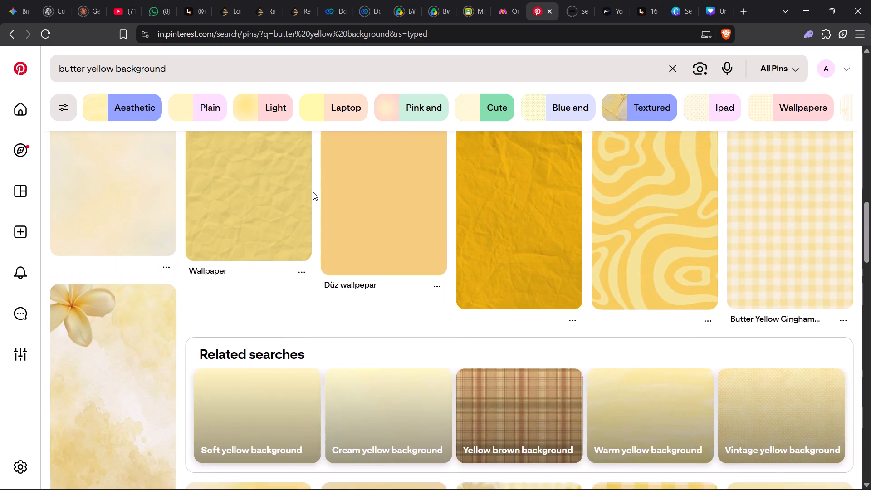
pyautogui.scroll(-3, 313, 192)
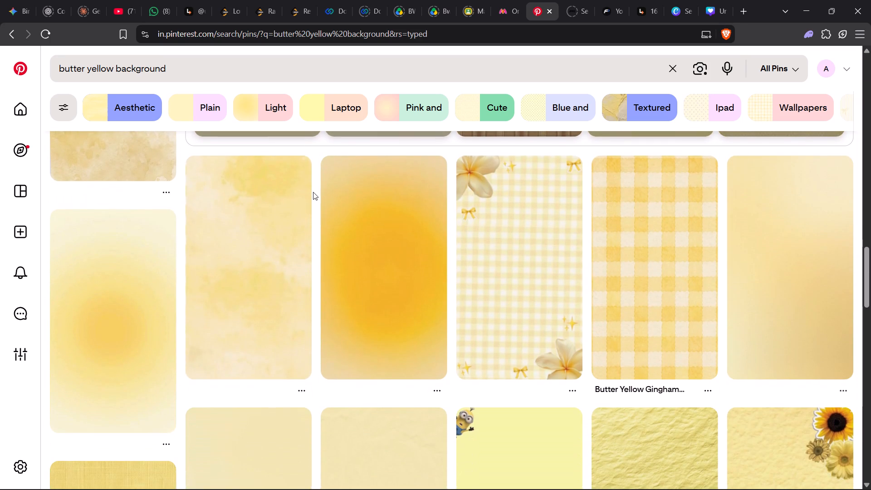
pyautogui.scroll(-6, 313, 192)
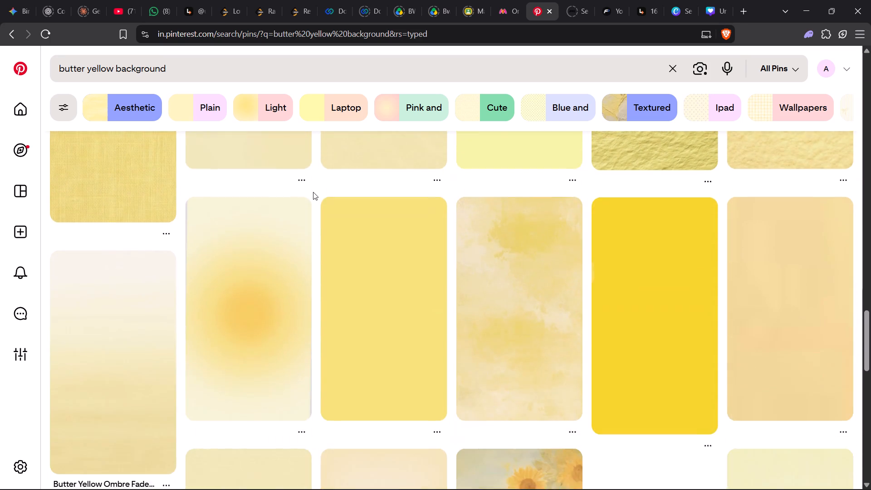
pyautogui.scroll(5, 313, 192)
pyautogui.scroll(-1, 313, 192)
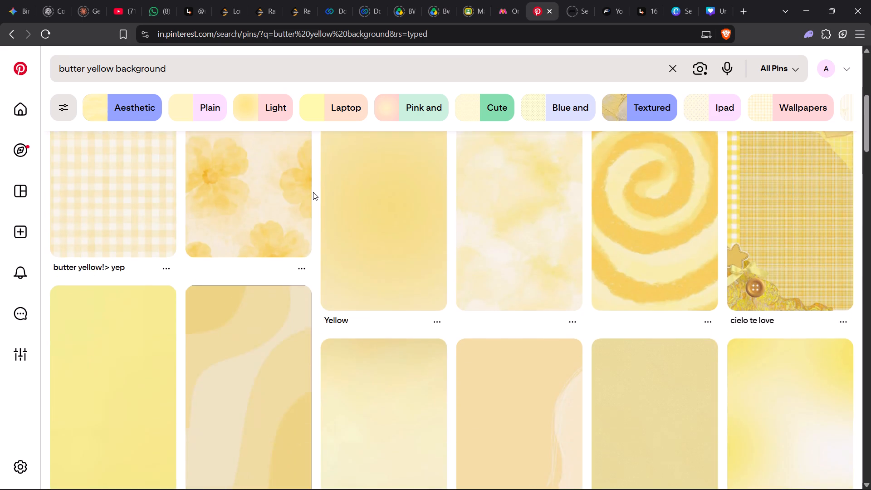
pyautogui.scroll(-2, 313, 192)
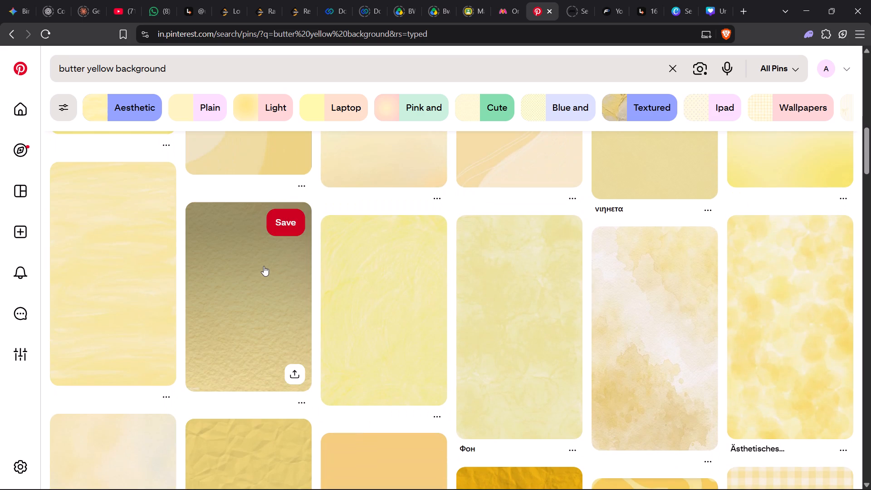
# Copy the textured butter yellow paper image from its Pinterest pin and paste it onto the blank Canva page.
pyautogui.click(255, 269)
pyautogui.rightClick(200, 266)
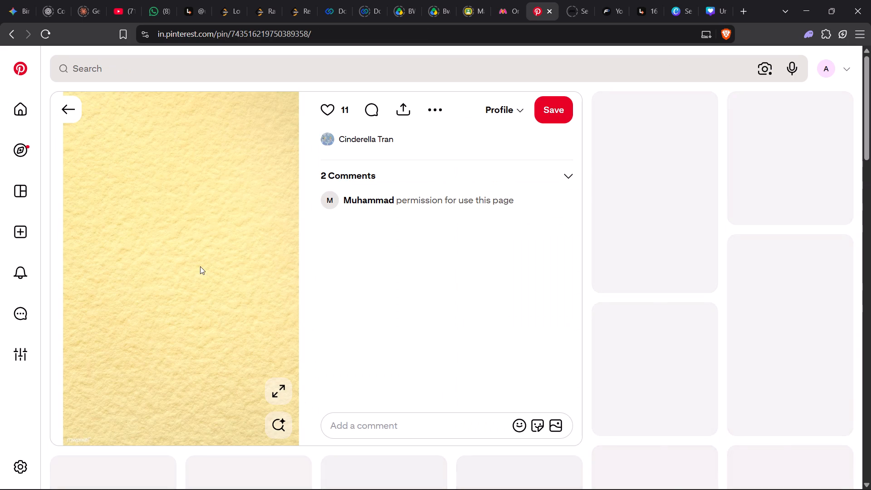
pyautogui.click(232, 314)
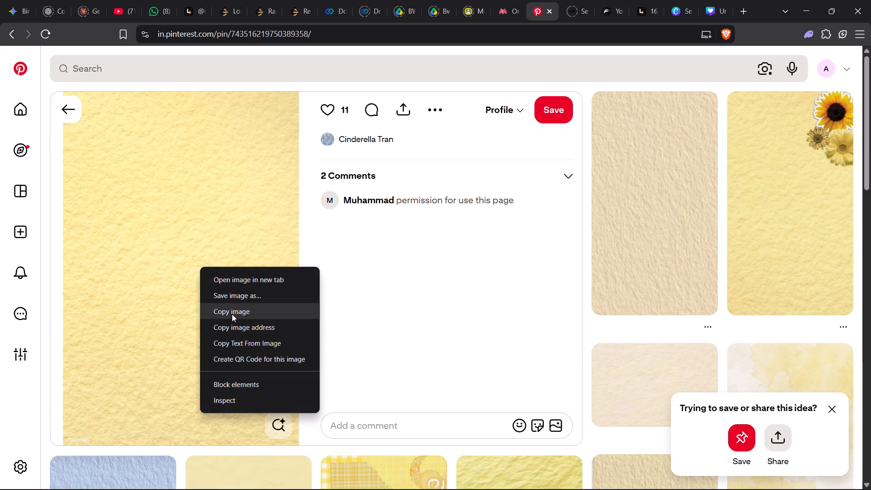
pyautogui.click(715, 4)
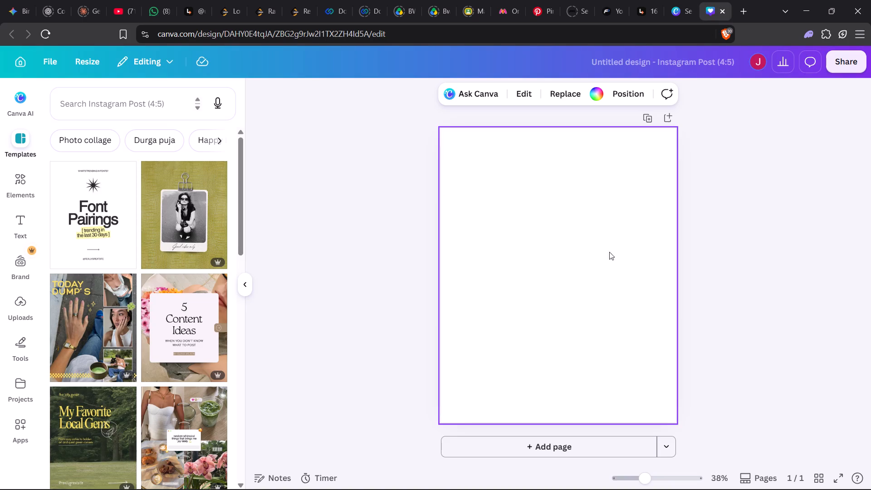
pyautogui.hotkey('ctrl', 'v')
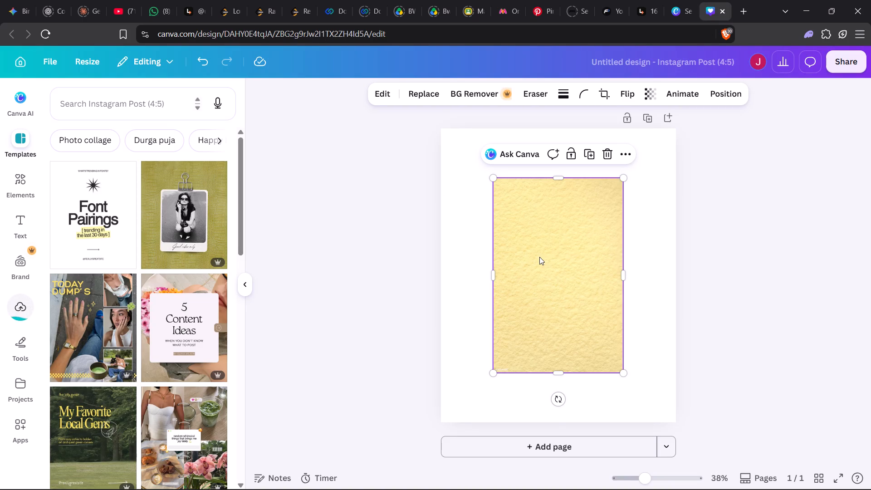
# Align the yellow paper image with the page's top-left corner and enlarge it proportionally to cover the whole page.
pyautogui.moveTo(539, 257); pyautogui.dragTo(487, 209)
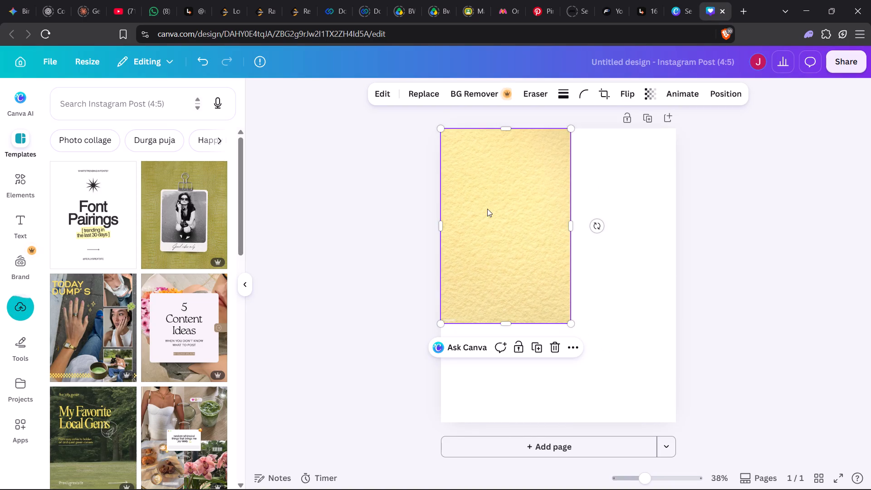
pyautogui.moveTo(570, 323); pyautogui.dragTo(726, 465)
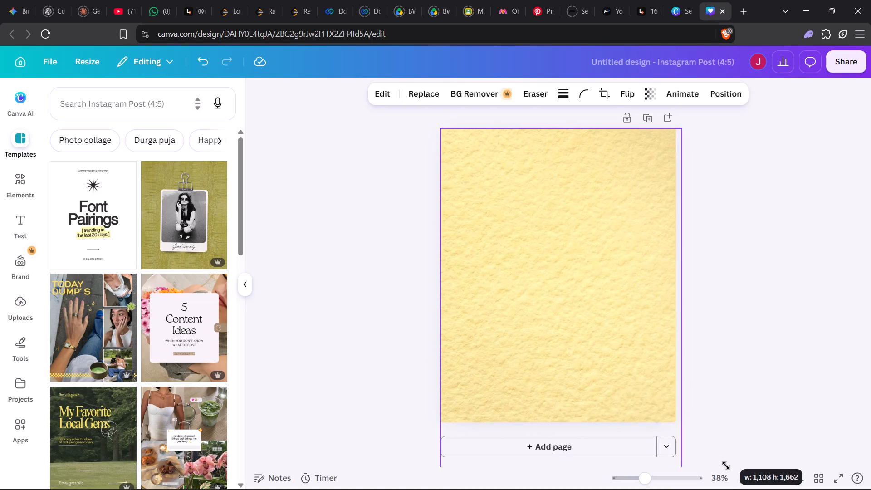
pyautogui.moveTo(726, 465); pyautogui.dragTo(719, 468)
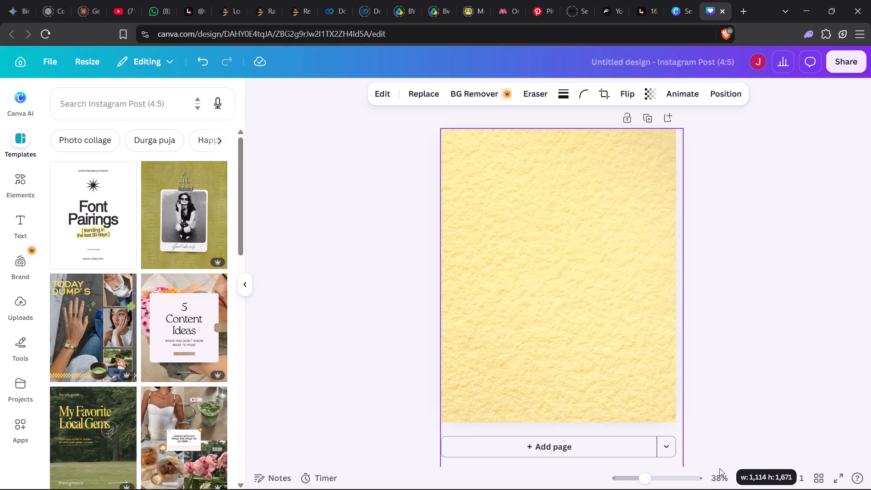
pyautogui.moveTo(719, 468); pyautogui.dragTo(725, 452)
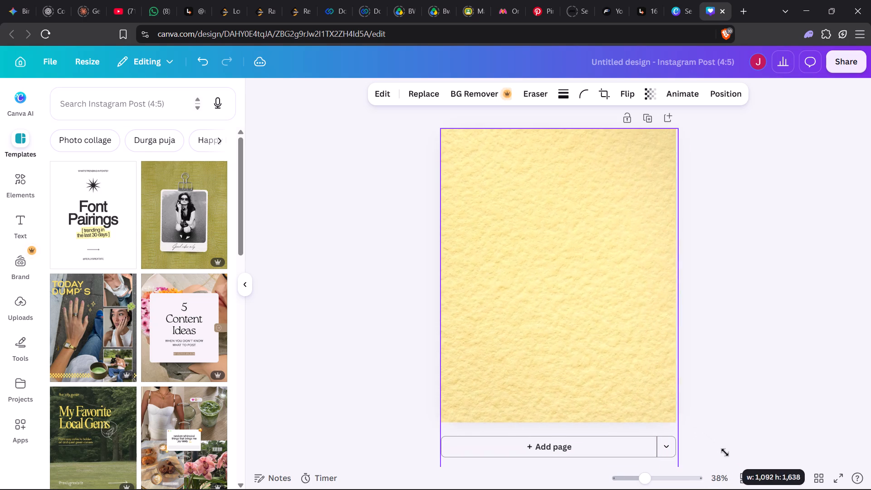
pyautogui.moveTo(725, 452); pyautogui.dragTo(822, 438)
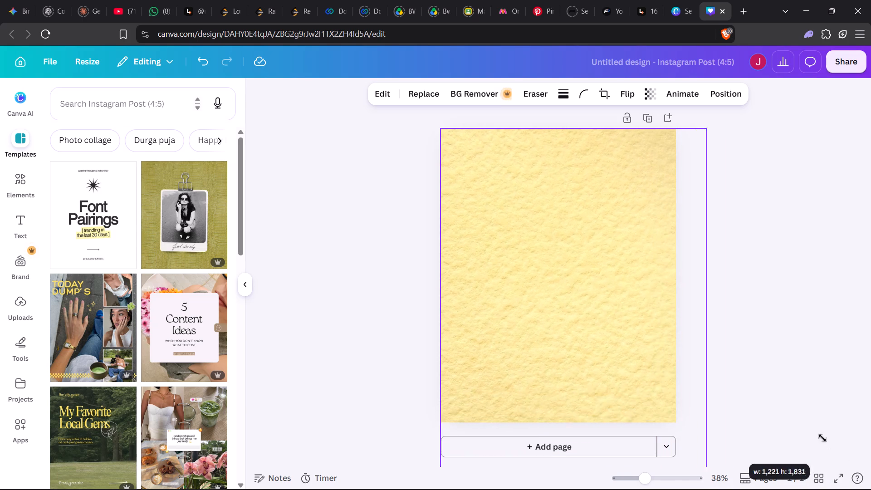
pyautogui.moveTo(822, 438); pyautogui.dragTo(793, 398)
pyautogui.click(823, 292)
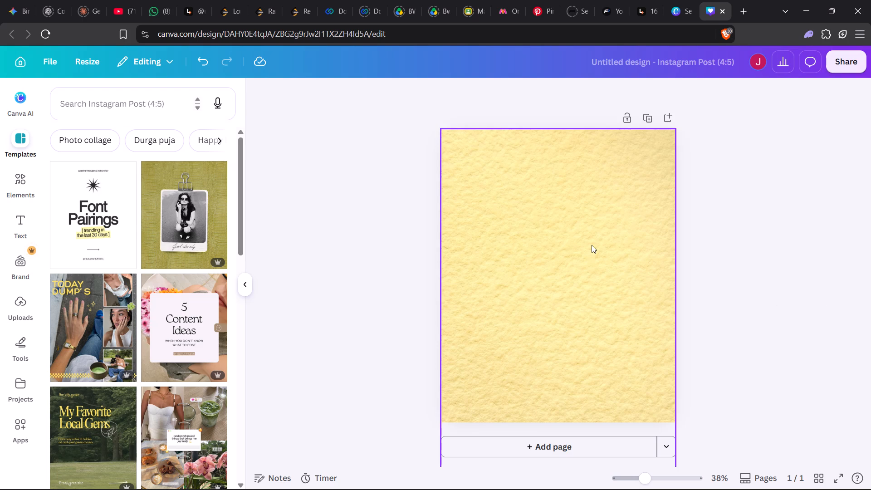
# Switch back to Pinterest, return to the top-view dal khichdi bowl pin and copy its image.
pyautogui.click(542, 6)
pyautogui.hscroll(6, 335, 124)
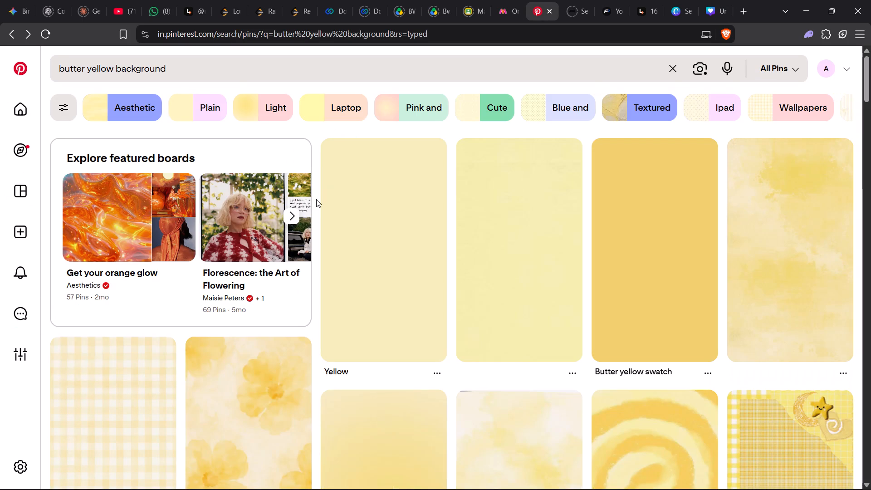
pyautogui.hscroll(5, 316, 199)
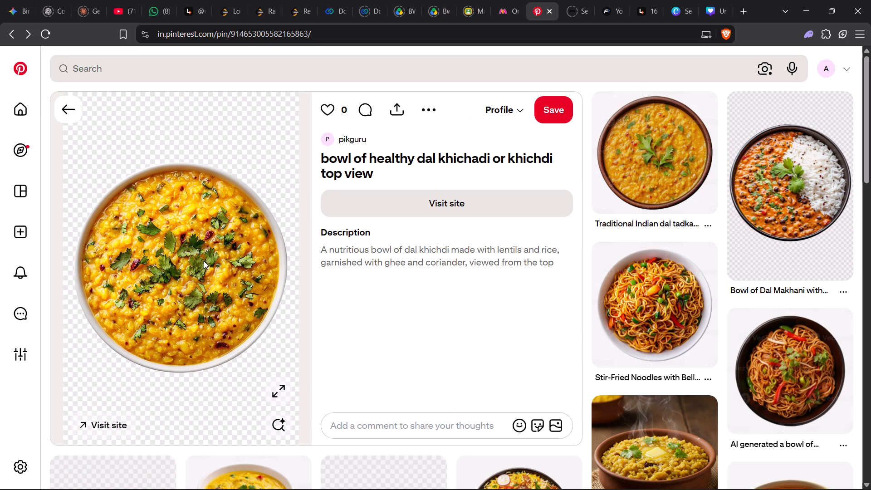
pyautogui.rightClick(204, 261)
pyautogui.click(221, 308)
# Look through the related food images below the dal khichdi pin.
pyautogui.scroll(-2, 376, 361)
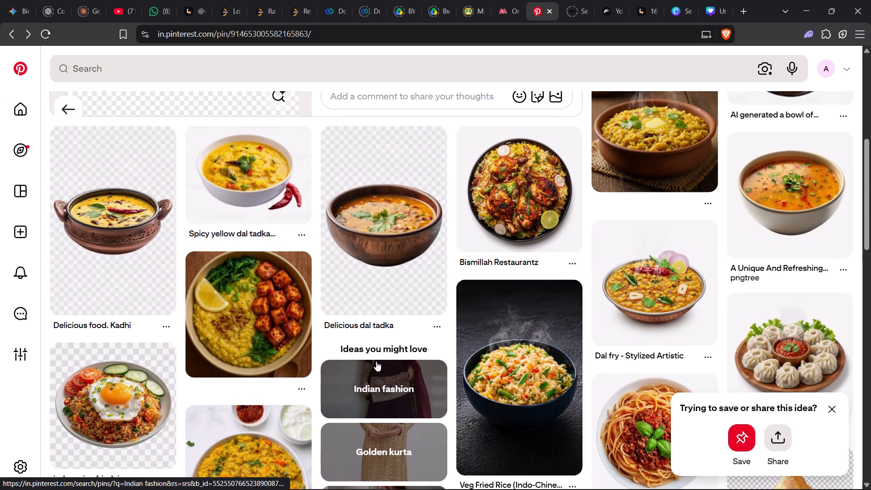
# Switch to Canva, paste the copied khichdi bowl image onto the Instagram post, and remove its background.
pyautogui.scroll(4, 376, 361)
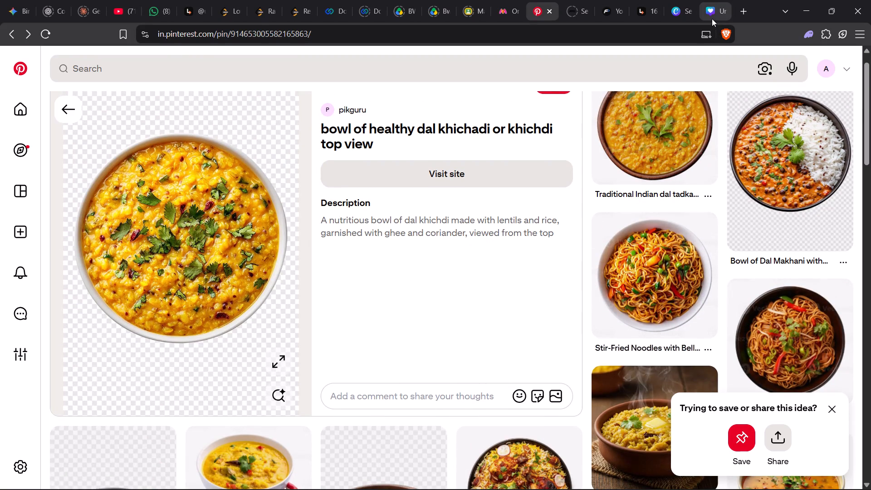
pyautogui.click(712, 19)
pyautogui.hotkey('ctrl', 'v')
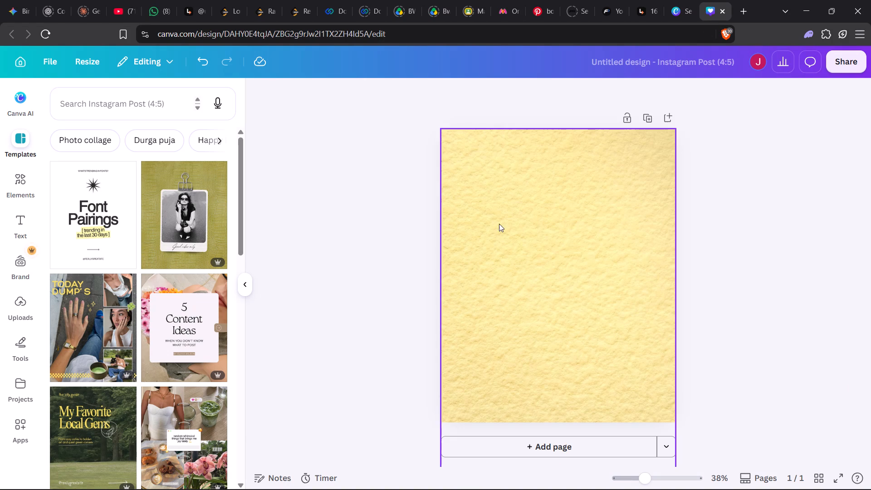
pyautogui.click(476, 95)
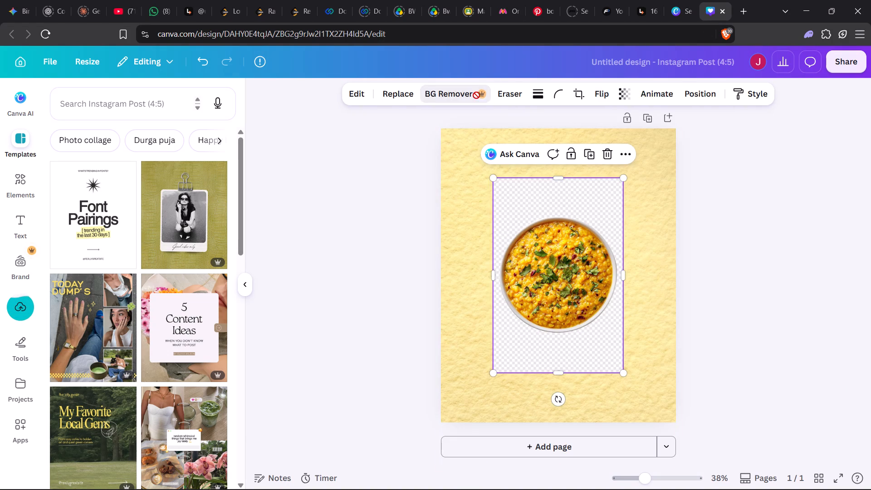
pyautogui.click(246, 283)
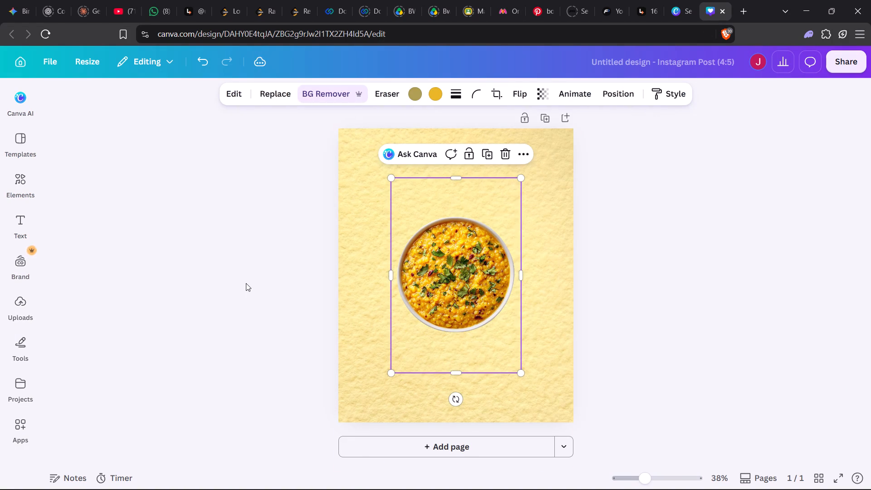
# Enlarge the khichdi bowl to fill most of the page width and centre it horizontally in the lower part of the page.
pyautogui.moveTo(470, 303); pyautogui.dragTo(470, 355)
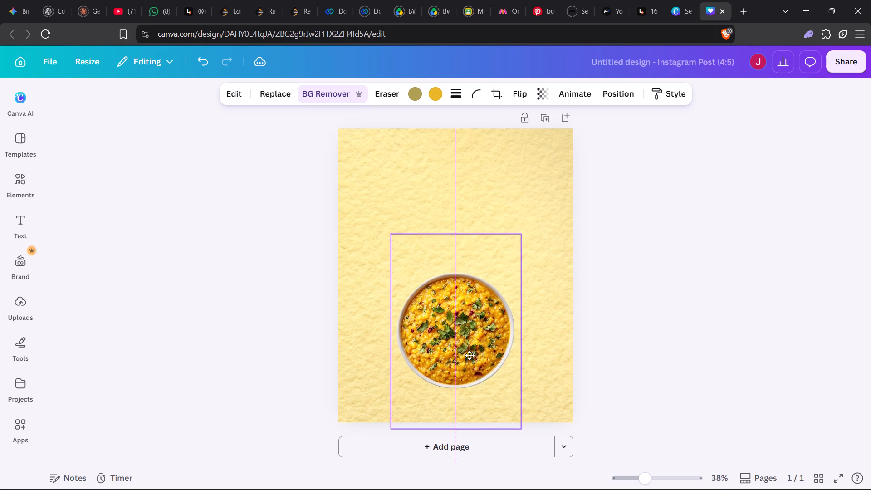
pyautogui.moveTo(470, 355); pyautogui.dragTo(469, 348)
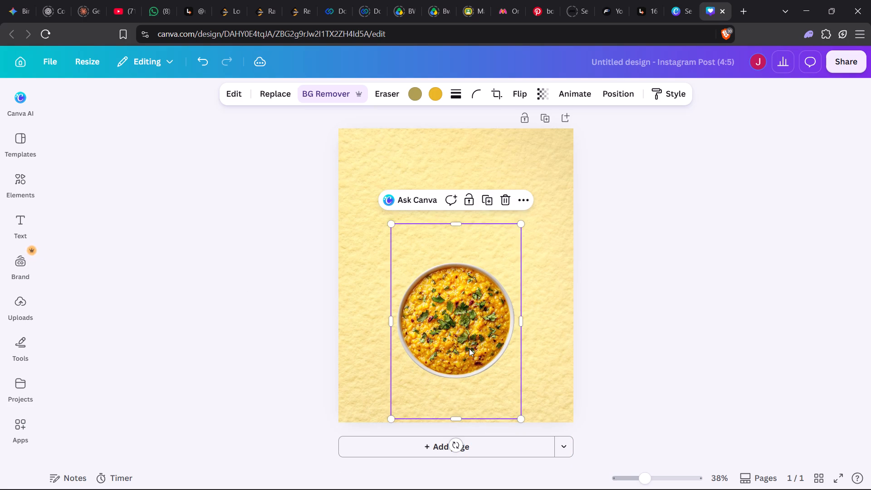
pyautogui.moveTo(521, 418); pyautogui.dragTo(578, 464)
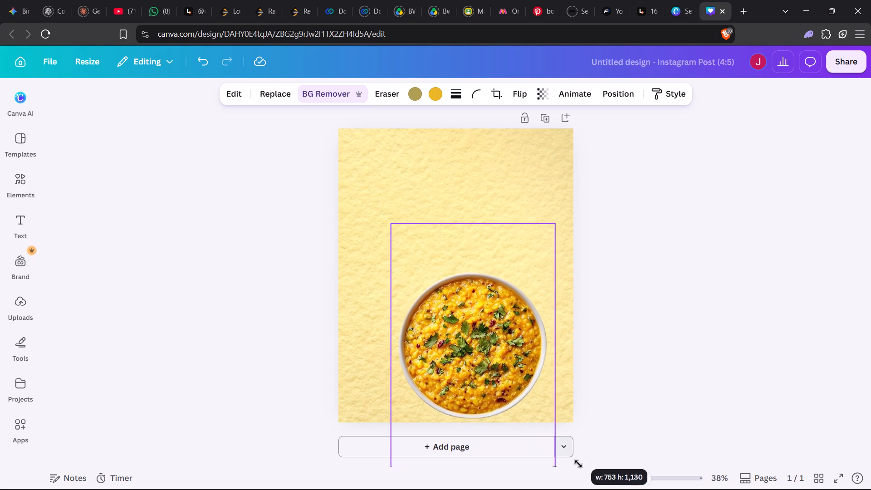
pyautogui.moveTo(578, 464); pyautogui.dragTo(609, 489)
pyautogui.moveTo(480, 360); pyautogui.dragTo(447, 309)
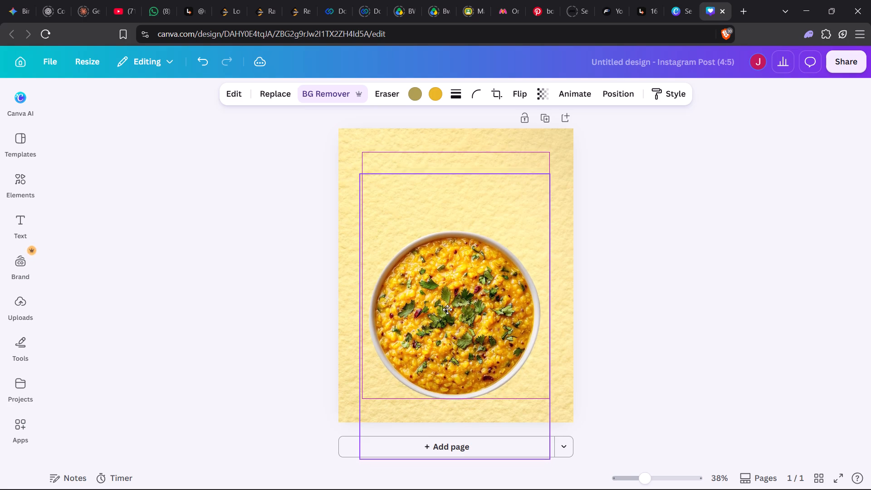
pyautogui.moveTo(447, 309); pyautogui.dragTo(443, 307)
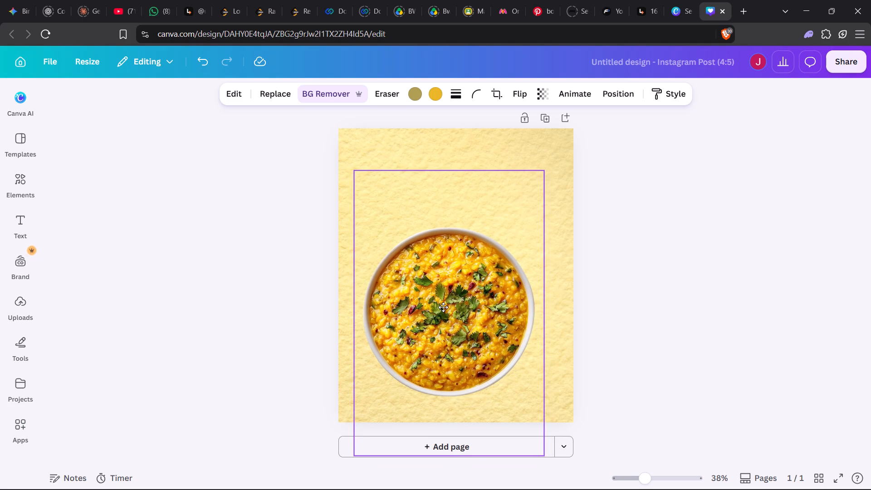
pyautogui.moveTo(443, 307); pyautogui.dragTo(450, 307)
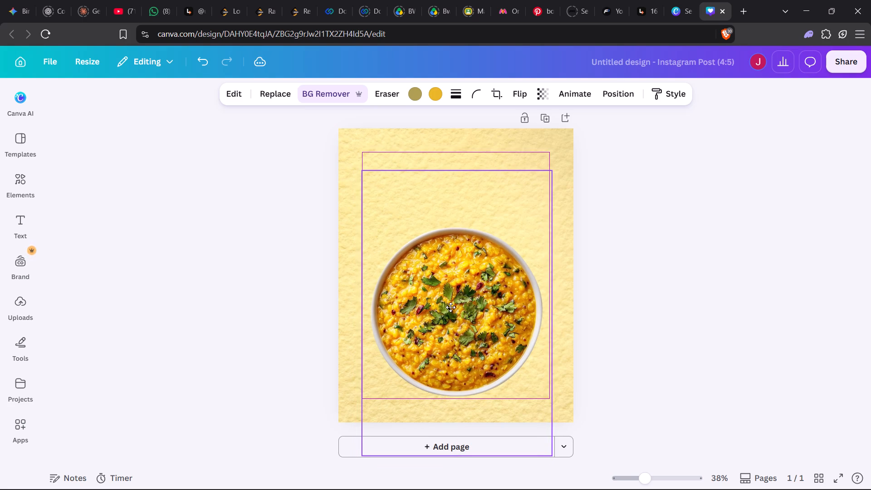
pyautogui.moveTo(450, 307); pyautogui.dragTo(450, 308)
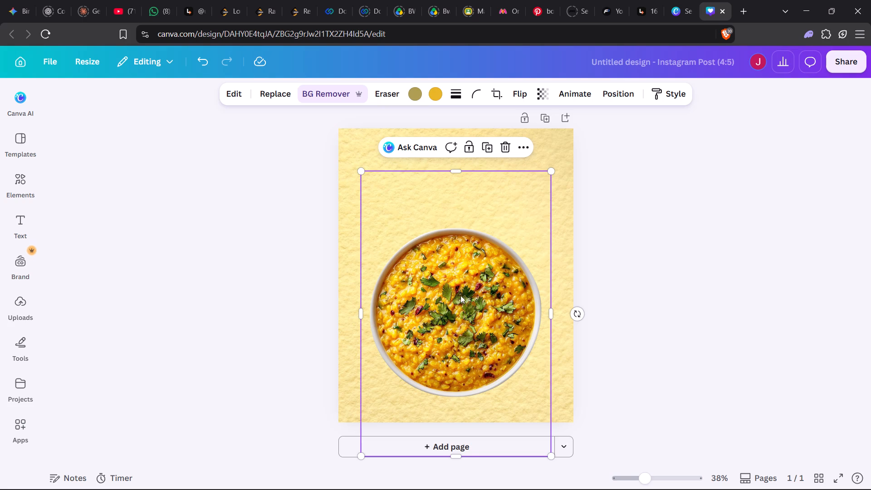
pyautogui.moveTo(460, 296); pyautogui.dragTo(459, 298)
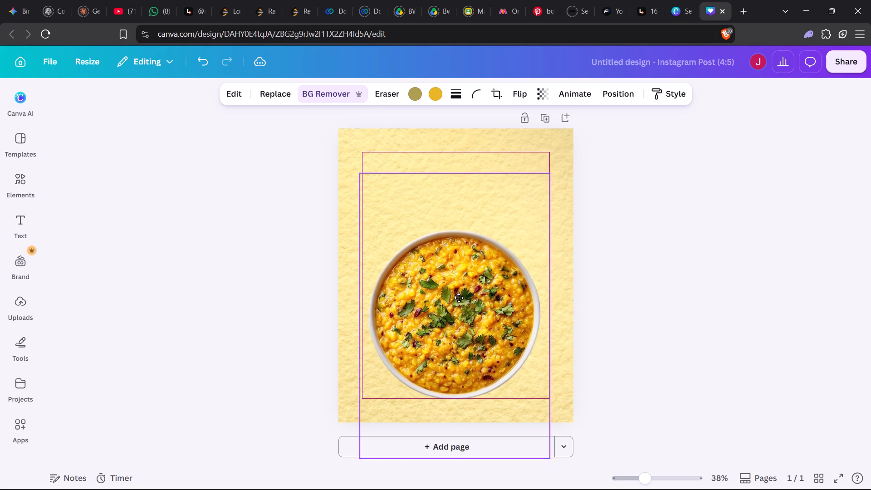
pyautogui.moveTo(459, 298); pyautogui.dragTo(458, 279)
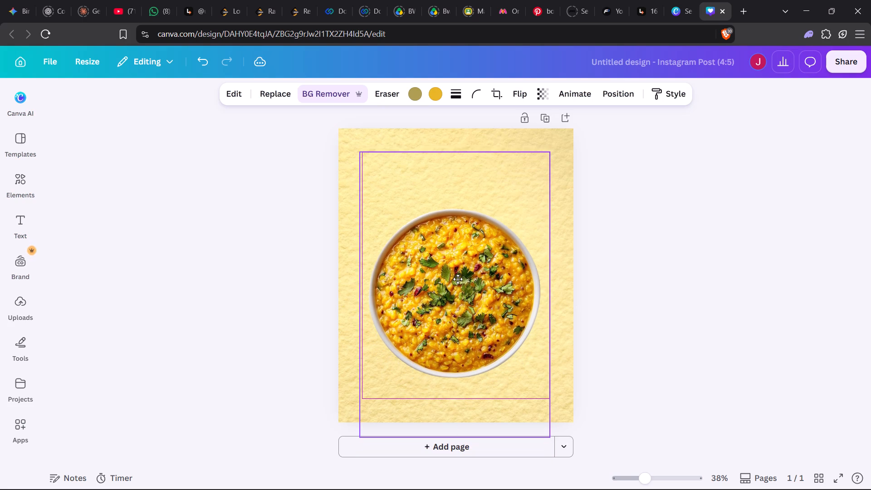
pyautogui.moveTo(458, 279); pyautogui.dragTo(458, 286)
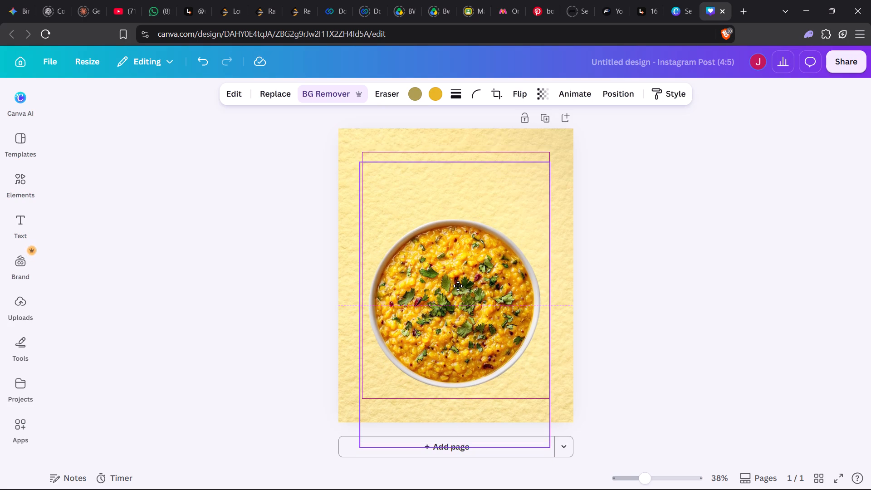
pyautogui.moveTo(458, 286); pyautogui.dragTo(459, 290)
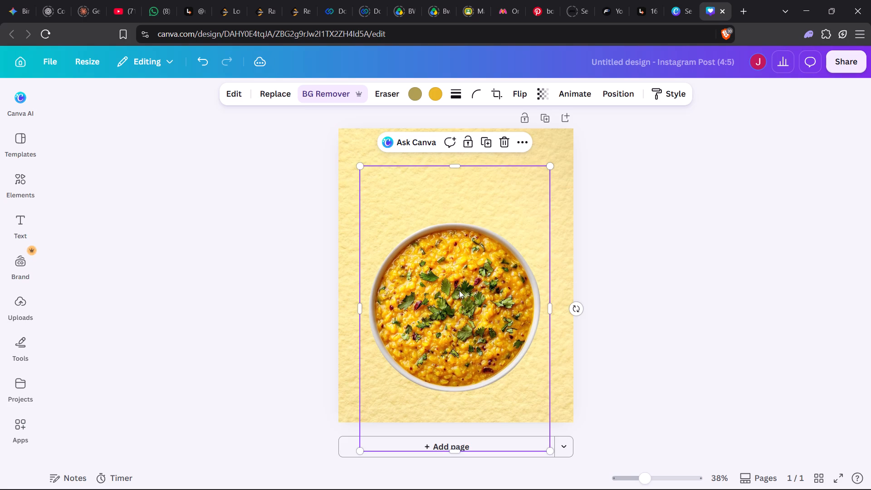
pyautogui.click(698, 289)
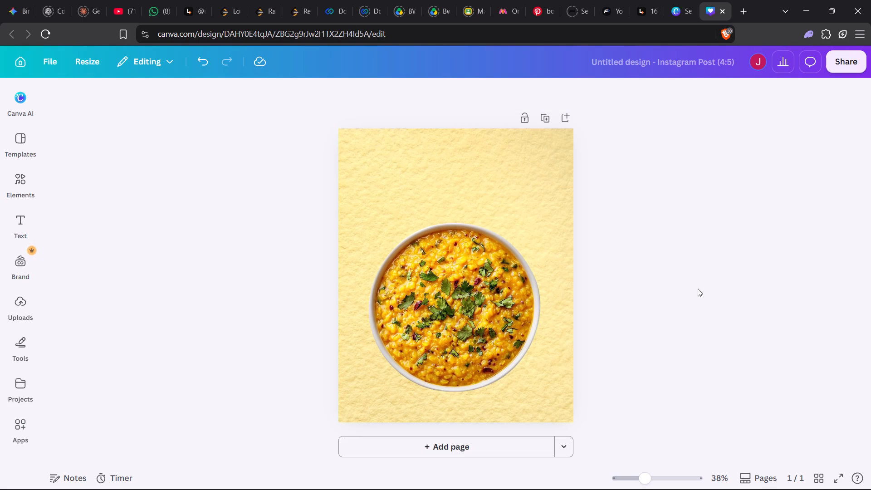
# Switch to Pinterest and search for "4 chefs".
pyautogui.click(537, 2)
pyautogui.click(533, 72)
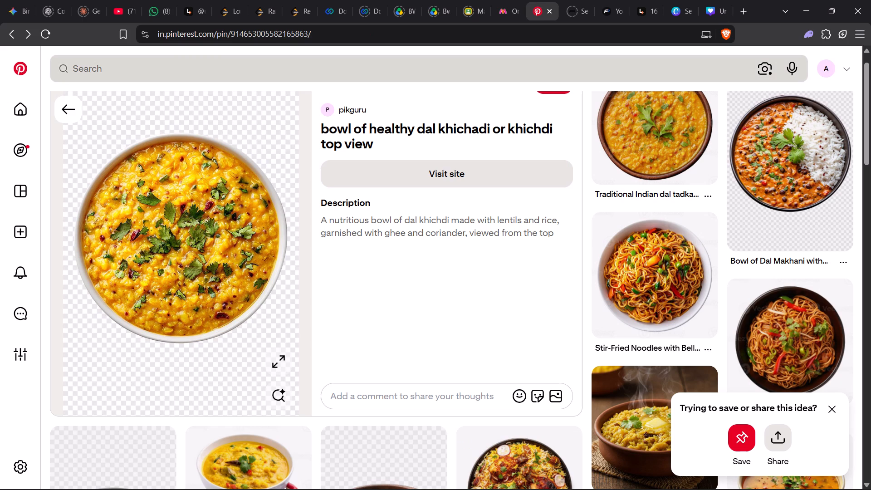
pyautogui.press('c')
pyautogui.press('BackSpace')
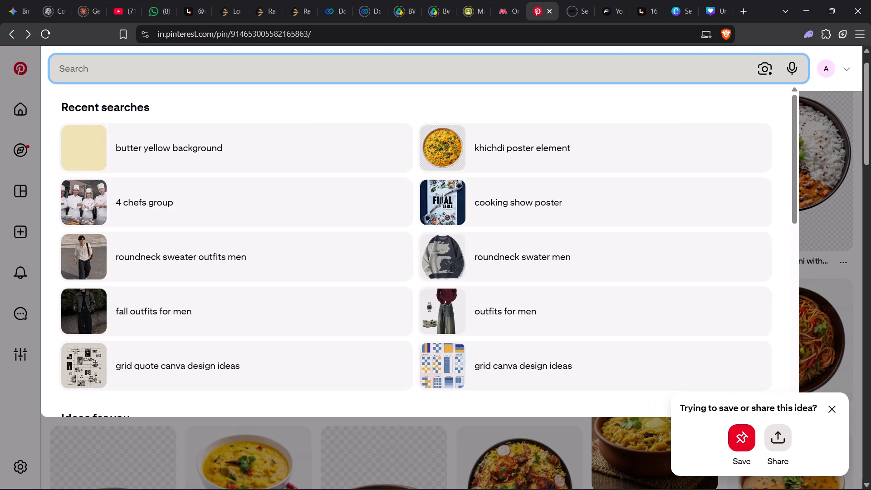
pyautogui.write('4 chefs')
pyautogui.press('Return')
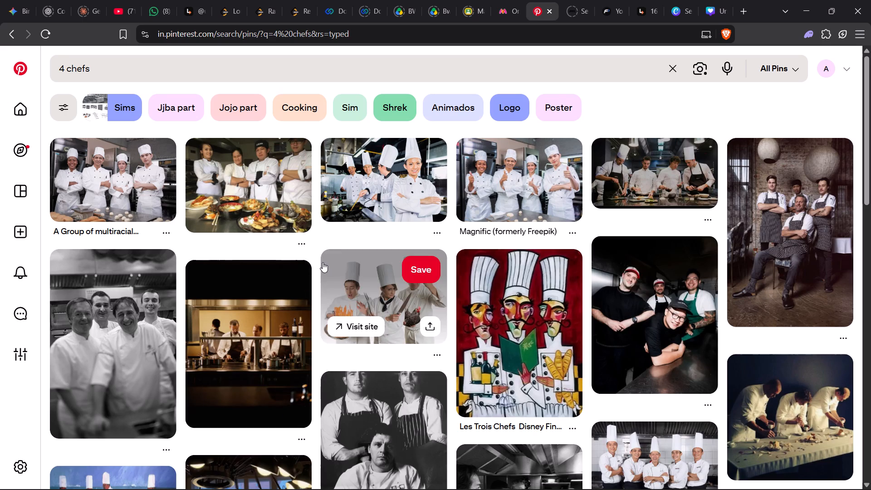
# Look through the chef results and copy the image of four chefs in white uniforms standing in a row with crossed arms.
pyautogui.scroll(-3, 310, 257)
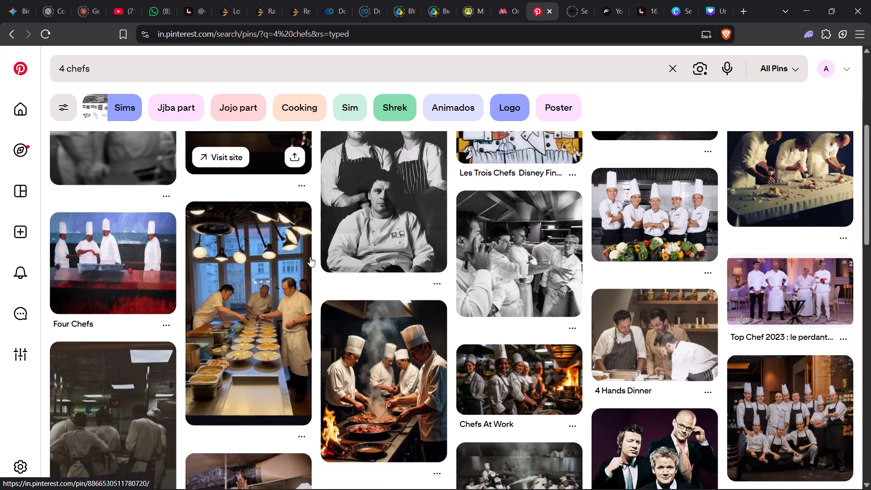
pyautogui.scroll(-1, 310, 257)
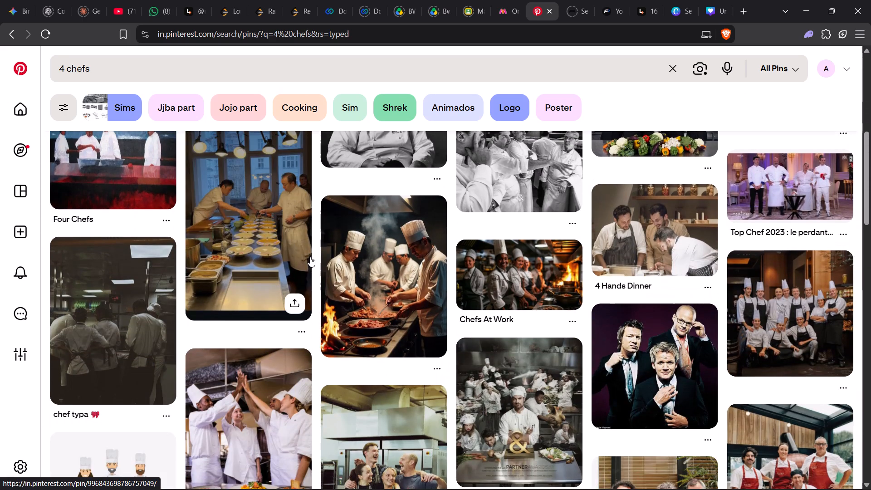
pyautogui.scroll(6, 310, 257)
pyautogui.rightClick(103, 144)
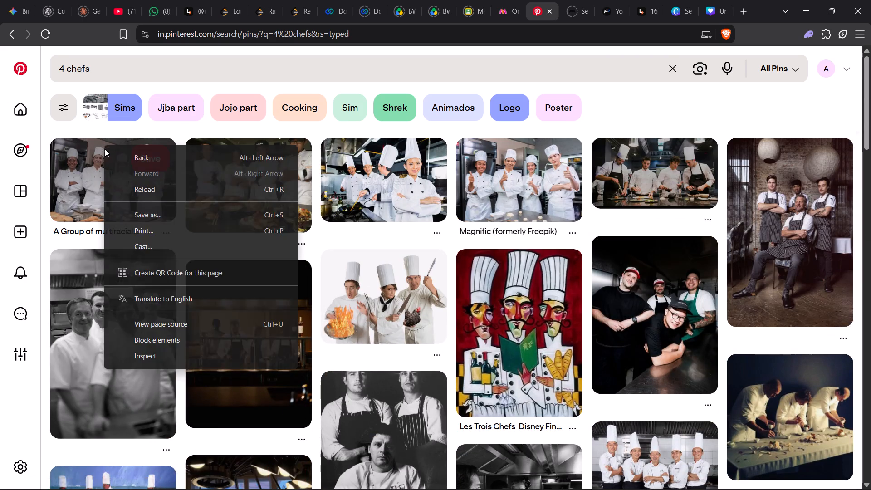
pyautogui.click(62, 181)
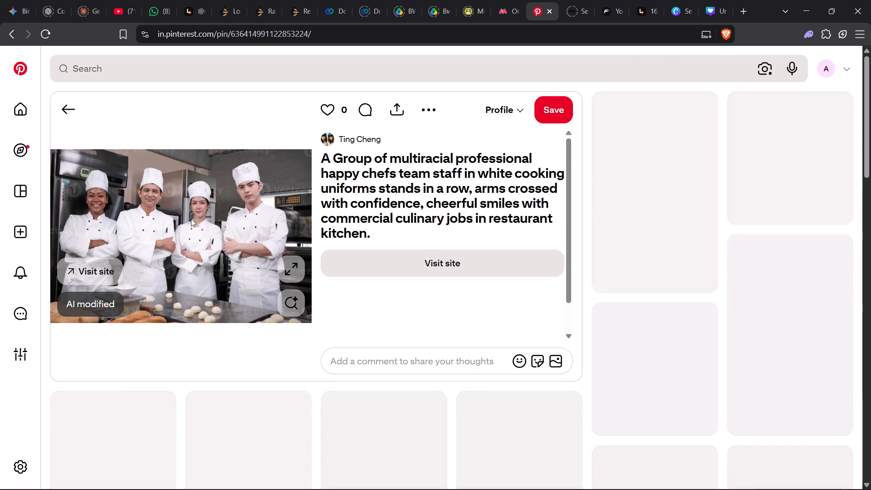
pyautogui.rightClick(193, 215)
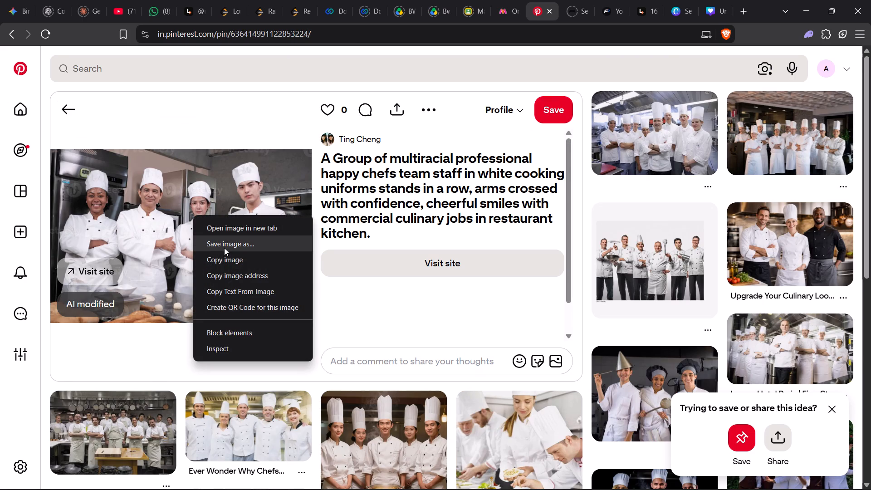
pyautogui.click(242, 259)
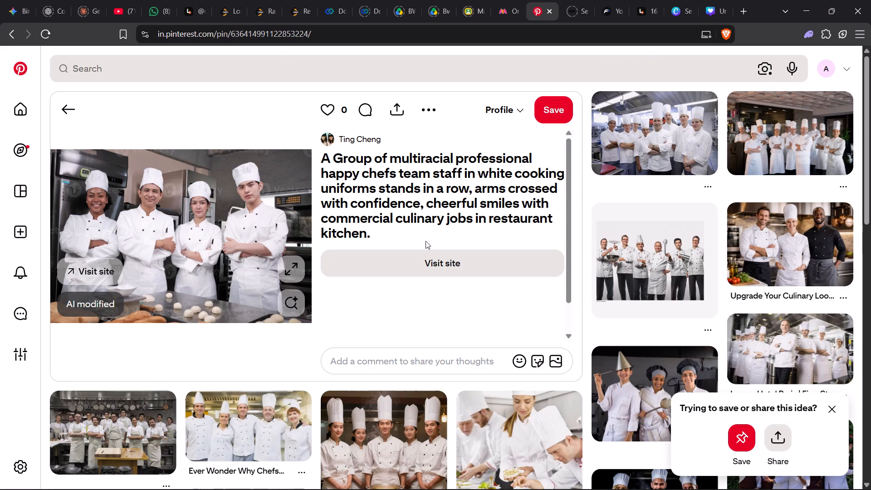
# Switch to Canva, paste the copied four-chefs image onto the Instagram post, and remove its background.
pyautogui.click(701, 8)
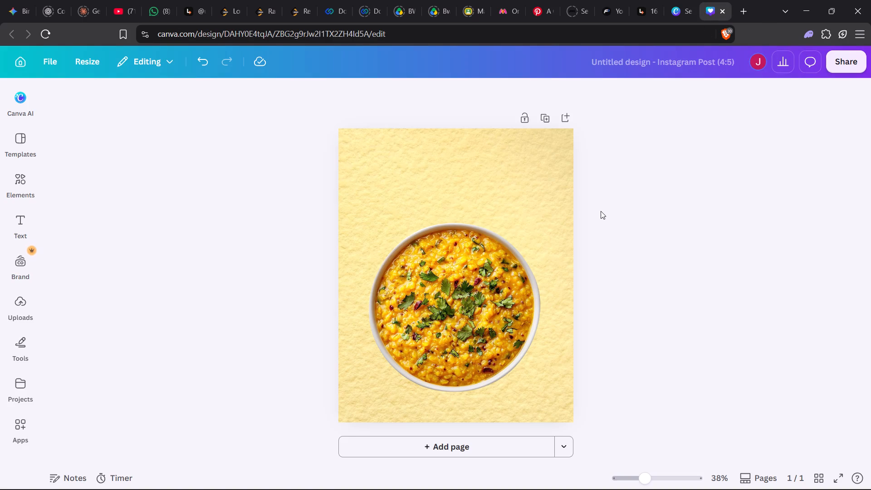
pyautogui.hotkey('ctrl', 'v')
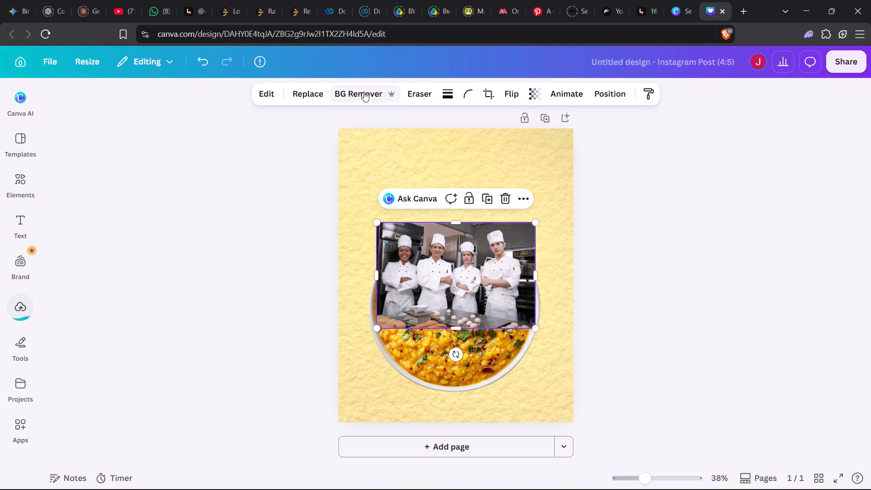
pyautogui.click(364, 92)
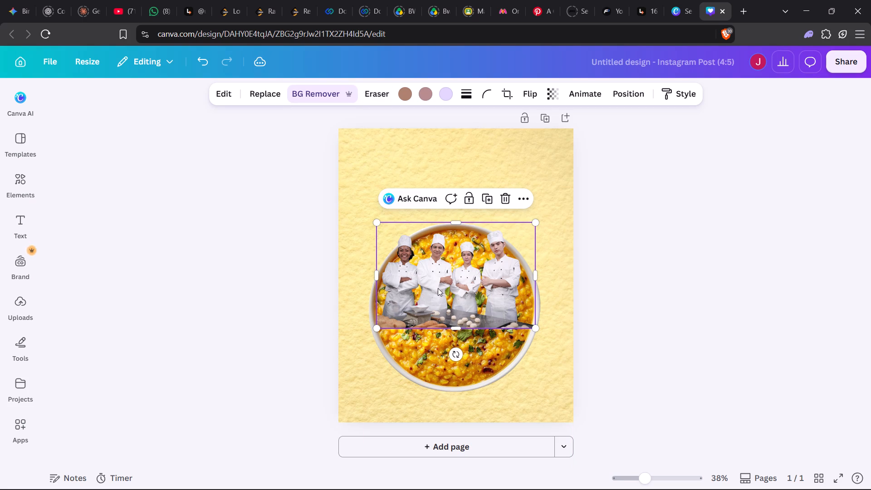
# Move the four-chefs cutout up so it overlaps the top of the khichdi bowl, centred horizontally with it.
pyautogui.moveTo(450, 283); pyautogui.dragTo(448, 227)
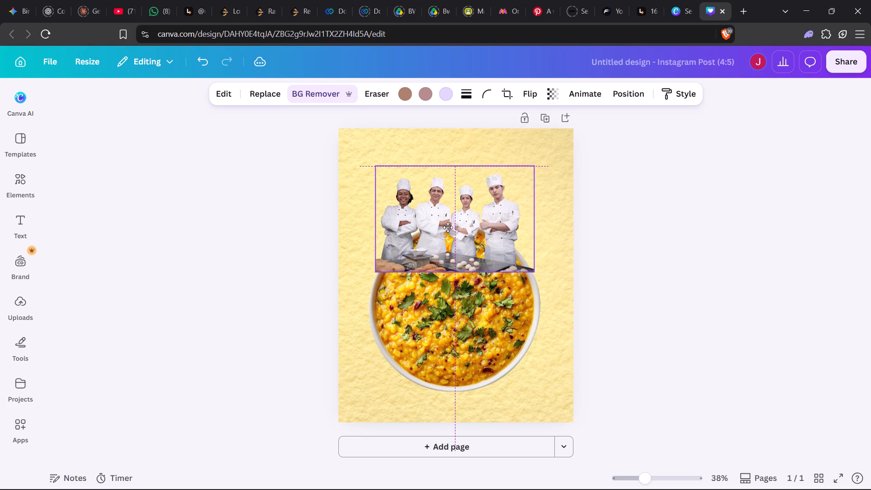
pyautogui.moveTo(448, 227); pyautogui.dragTo(446, 227)
# Select the khichdi bowl image beneath the chefs.
pyautogui.click(470, 365)
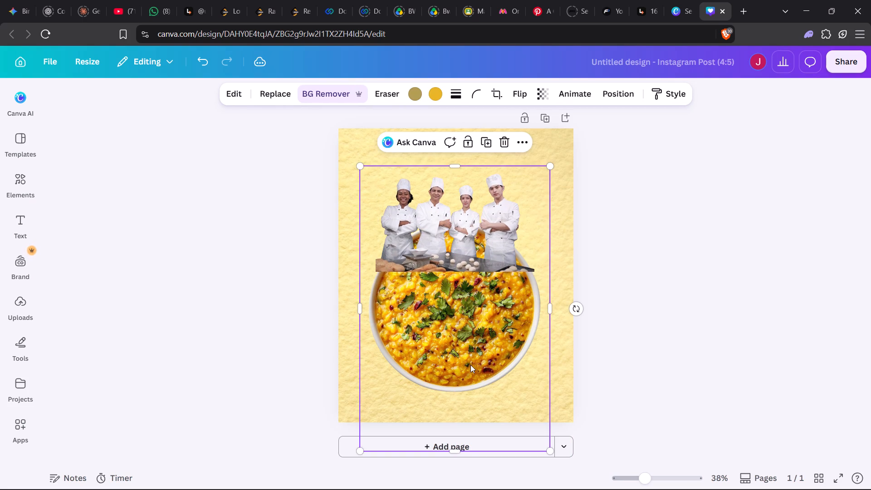
# Shrink the khichdi bowl in the Canva design and centre it just below the group of chefs.
pyautogui.moveTo(358, 164); pyautogui.dragTo(404, 232)
pyautogui.moveTo(469, 352); pyautogui.dragTo(445, 335)
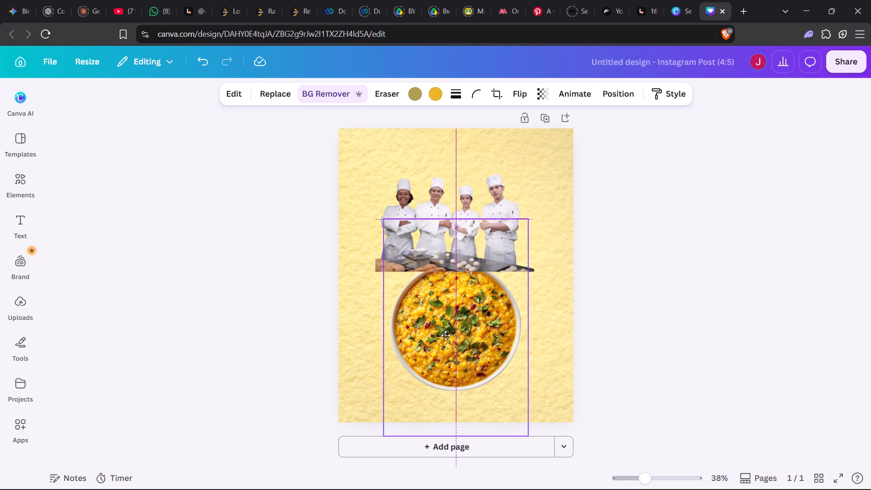
pyautogui.moveTo(445, 335); pyautogui.dragTo(443, 343)
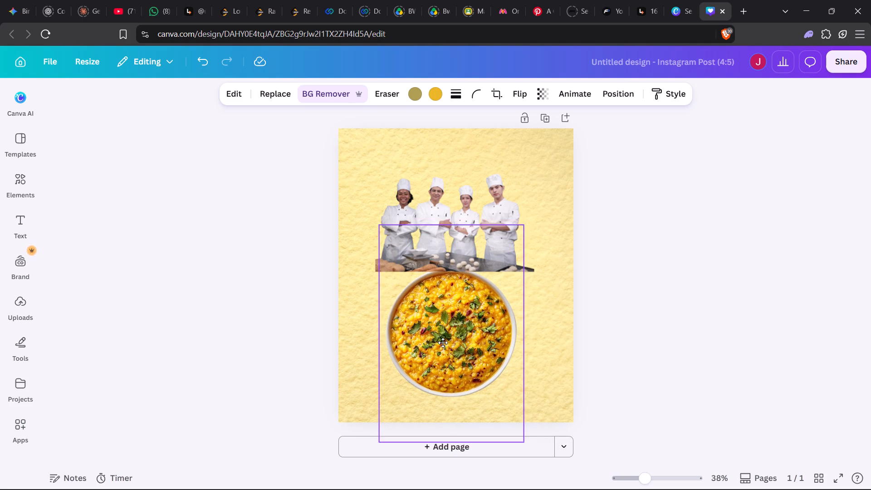
pyautogui.moveTo(443, 343); pyautogui.dragTo(444, 338)
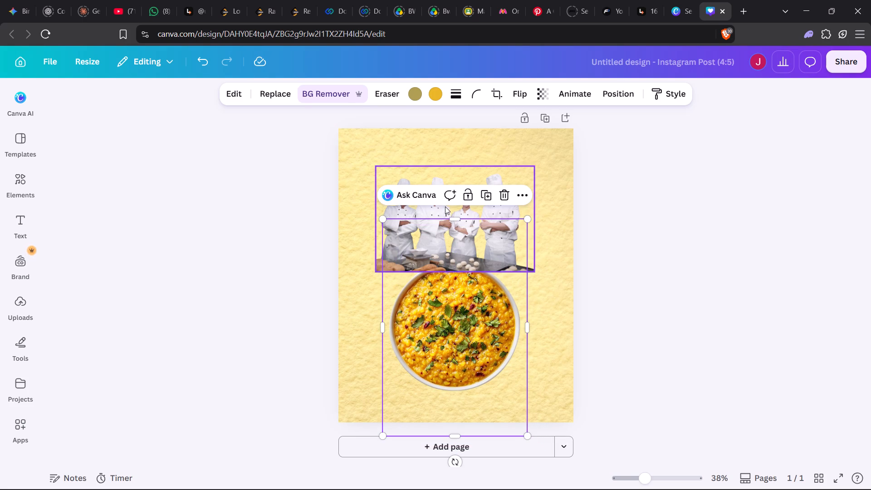
# Enlarge the picture of the four chefs so it spans almost the full page width.
pyautogui.click(445, 206)
pyautogui.moveTo(533, 272); pyautogui.dragTo(586, 319)
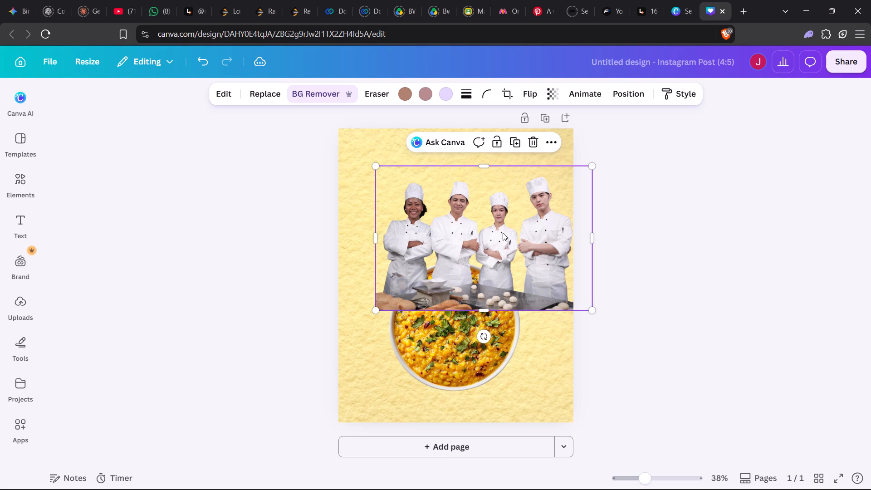
# Centre the picture of the four chefs horizontally on the page, slightly lower than before.
pyautogui.moveTo(503, 233); pyautogui.dragTo(479, 238)
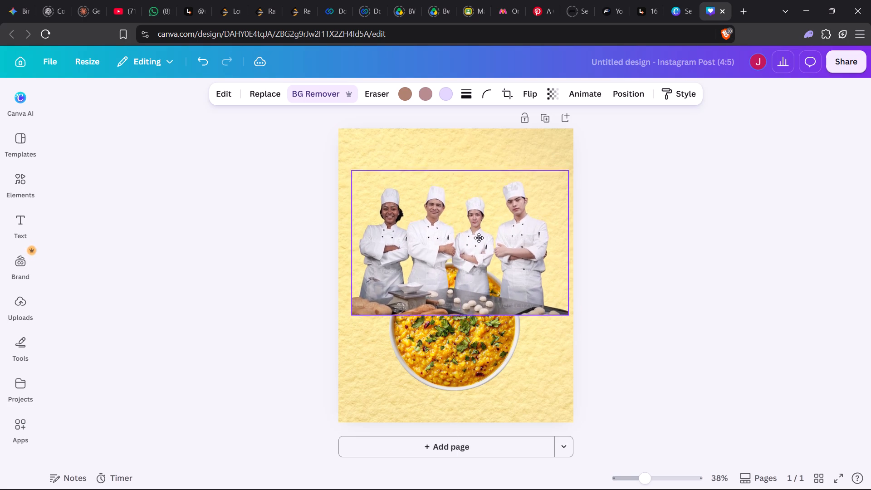
pyautogui.moveTo(479, 238); pyautogui.dragTo(477, 240)
# Enlarge the khichdi bowl to about four-fifths of the page width and centre it against the page's bottom edge.
pyautogui.click(485, 342)
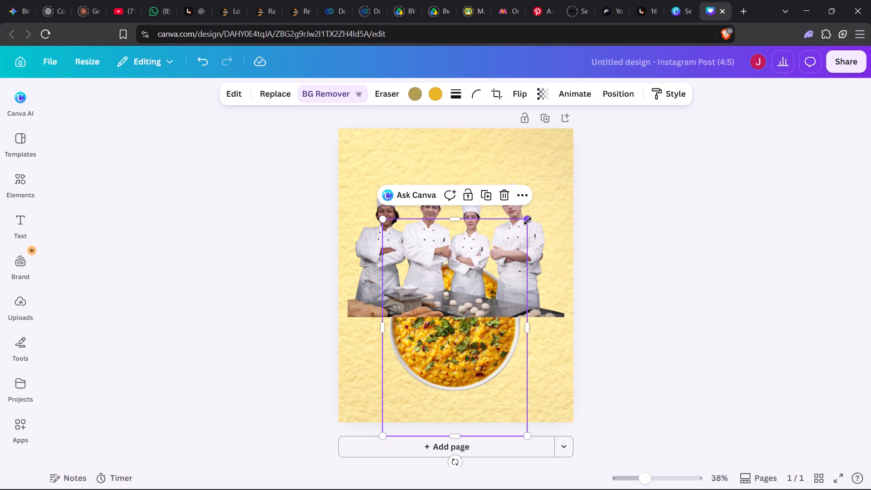
pyautogui.moveTo(528, 221); pyautogui.dragTo(573, 147)
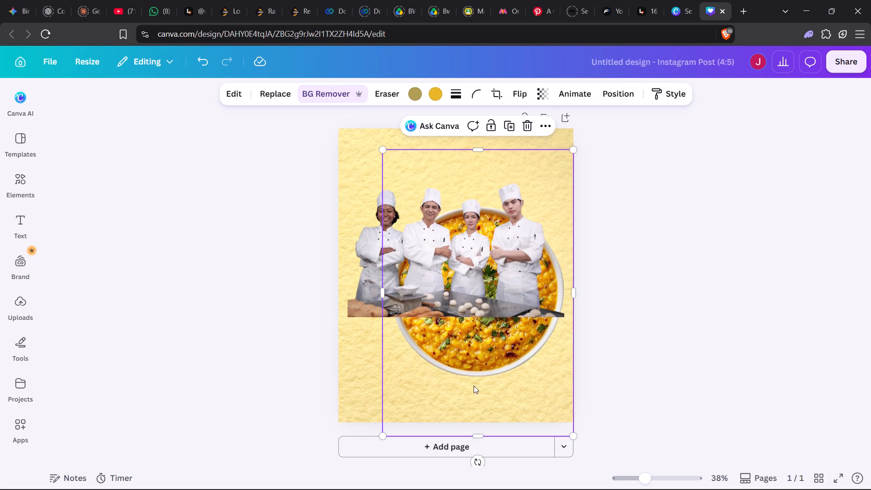
pyautogui.moveTo(475, 351); pyautogui.dragTo(450, 394)
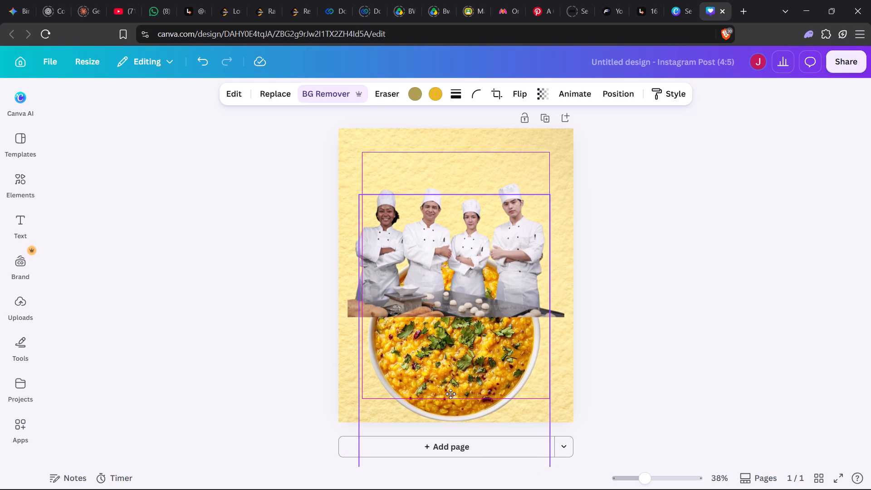
pyautogui.moveTo(450, 394); pyautogui.dragTo(451, 387)
pyautogui.moveTo(446, 243); pyautogui.dragTo(445, 249)
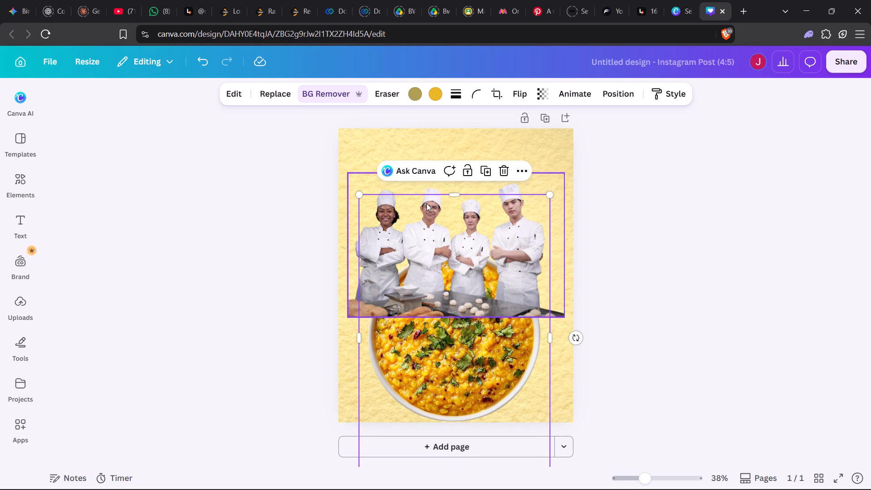
# Raise the chefs picture slightly, keep it horizontally centred, and send it one layer backward behind the khichdi bowl.
pyautogui.moveTo(434, 186); pyautogui.dragTo(433, 174)
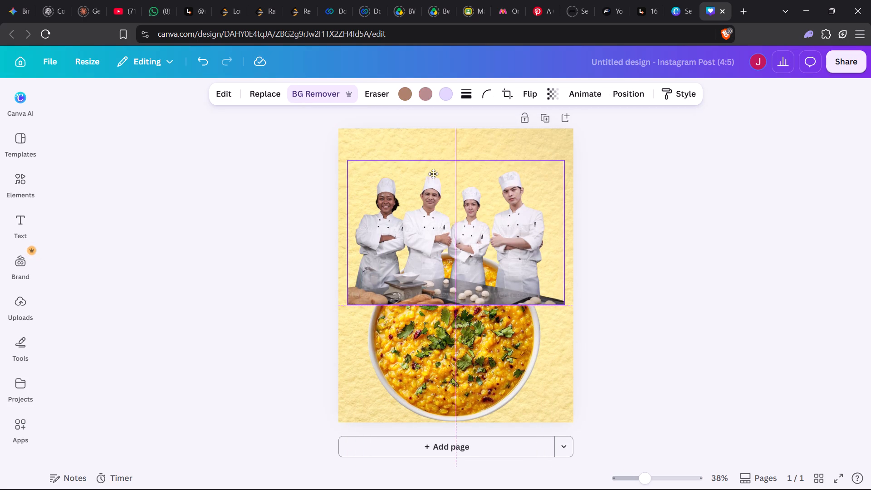
pyautogui.moveTo(433, 174); pyautogui.dragTo(433, 177)
pyautogui.hotkey('ctrl', '[')
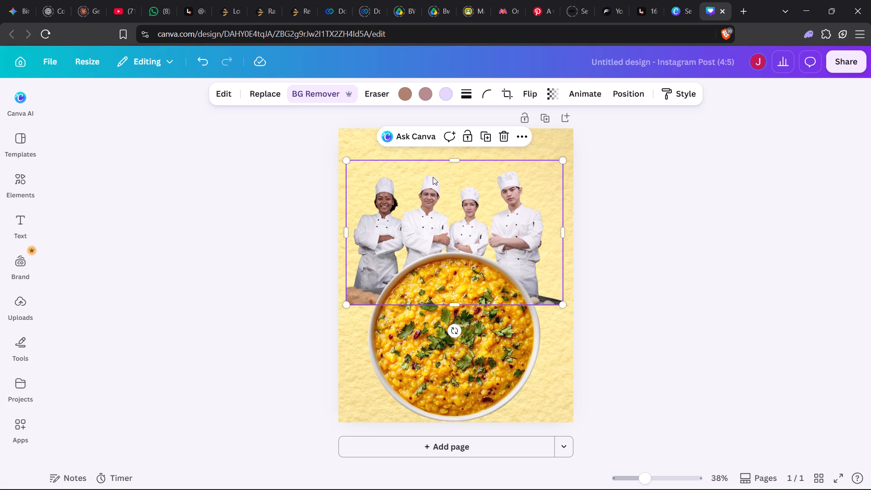
pyautogui.click(685, 239)
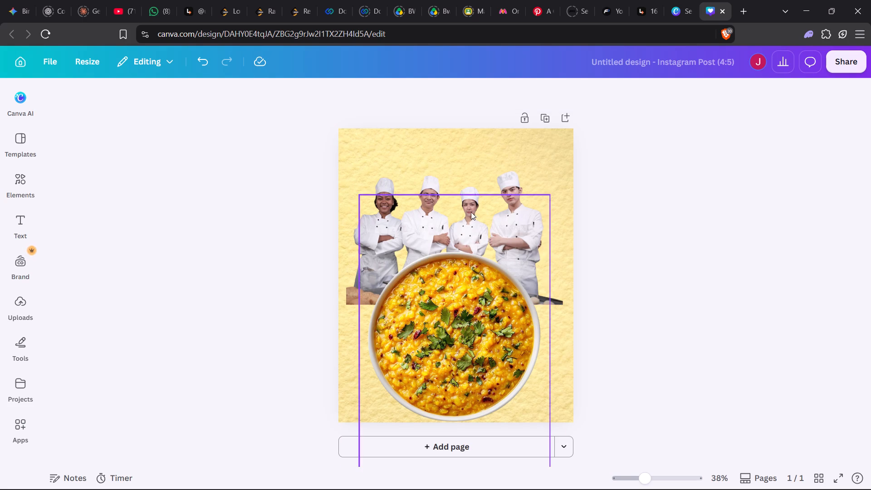
pyautogui.click(472, 186)
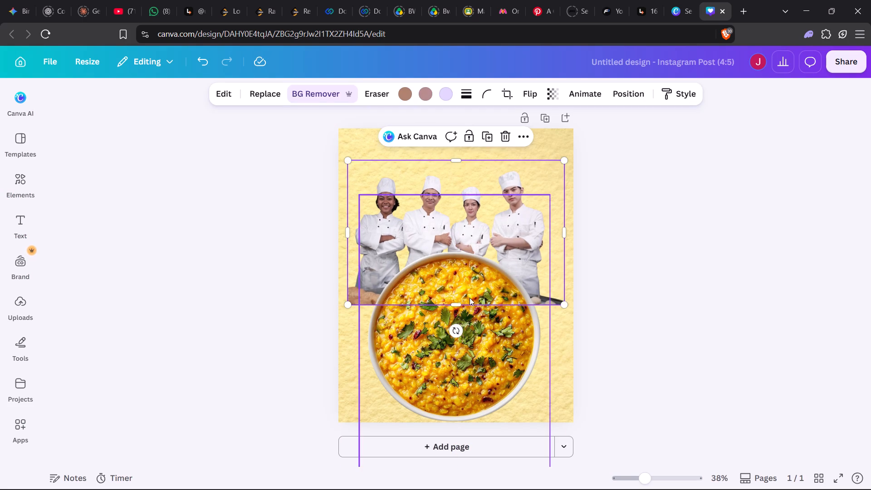
# Shrink the khichdi bowl to about two-thirds of the page width so it covers less of the chefs.
pyautogui.click(453, 363)
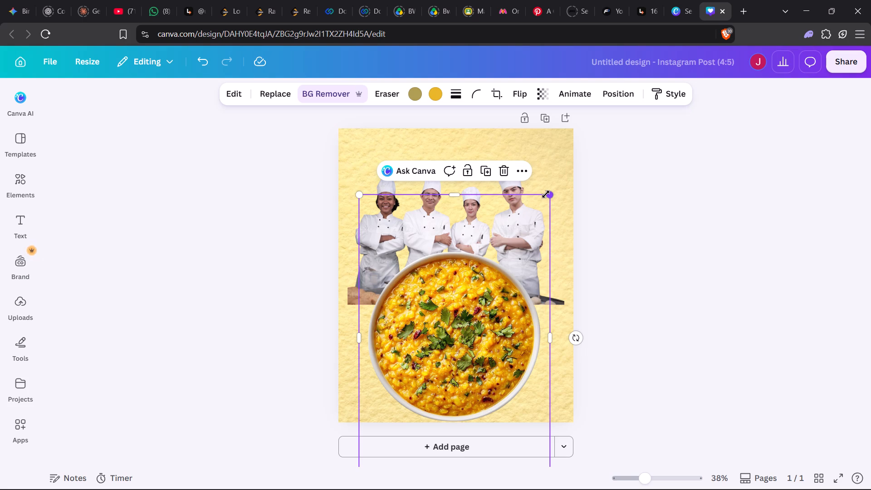
pyautogui.moveTo(546, 194); pyautogui.dragTo(523, 243)
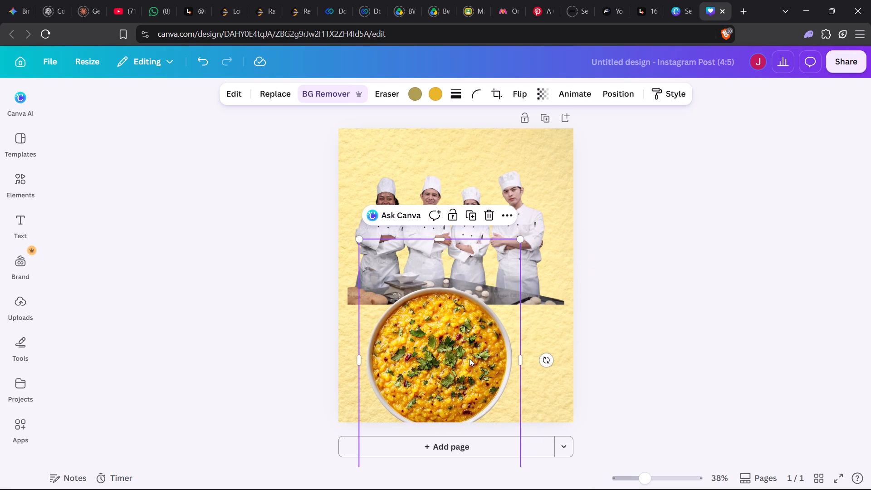
# Move the khichdi bowl up to overlap the lower part of the chefs picture, centred horizontally on the page.
pyautogui.moveTo(457, 358); pyautogui.dragTo(479, 328)
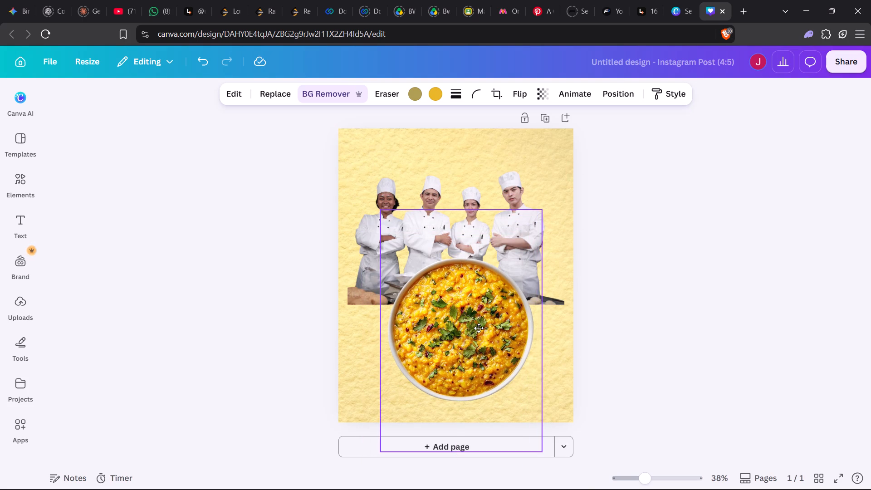
pyautogui.moveTo(479, 328); pyautogui.dragTo(473, 328)
pyautogui.click(634, 218)
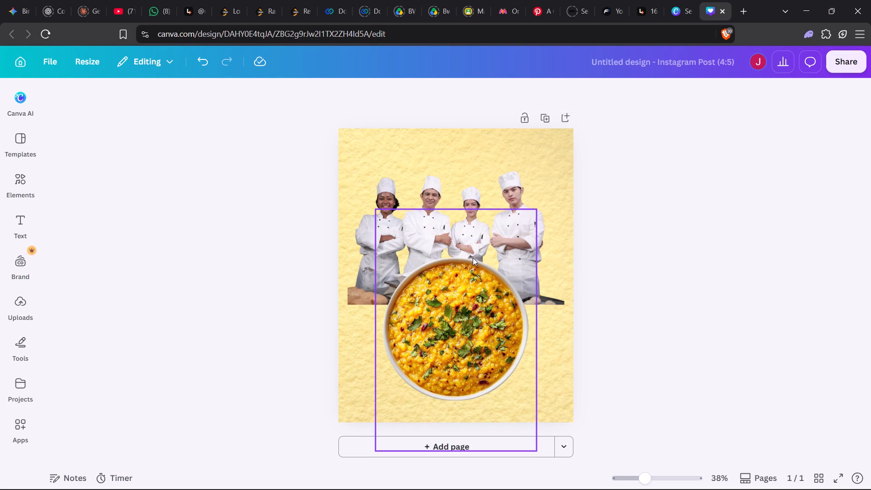
# Move the khichdi bowl slightly down, keeping it centred over the lower part of the chefs picture.
pyautogui.click(427, 192)
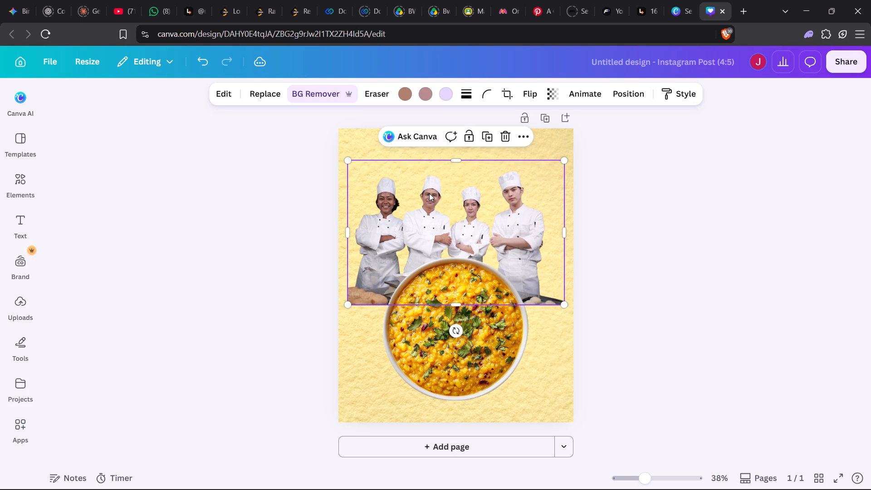
pyautogui.click(651, 216)
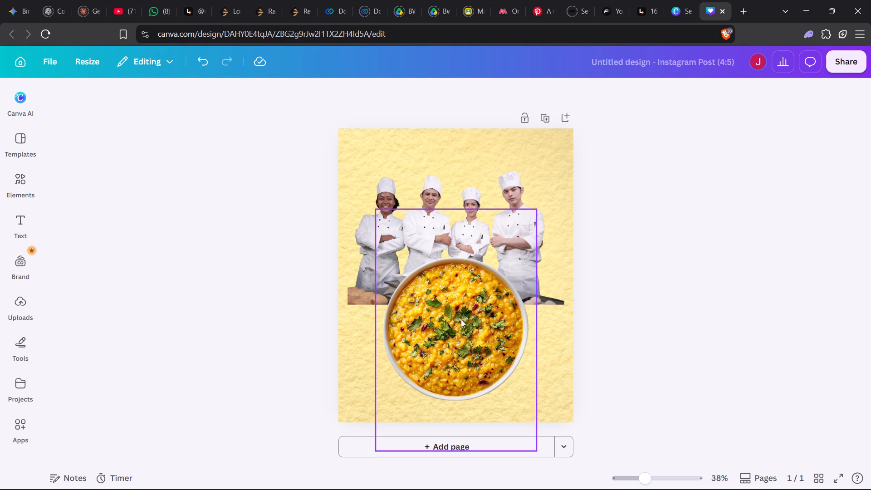
pyautogui.moveTo(460, 322); pyautogui.dragTo(459, 329)
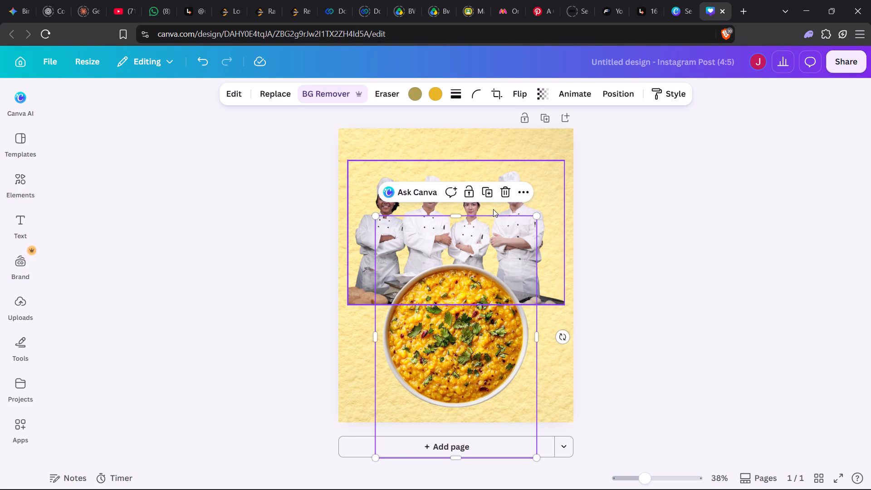
# Move the picture of the four chefs slightly down behind the khichdi bowl, keeping it centred horizontally on the page.
pyautogui.moveTo(490, 206); pyautogui.dragTo(490, 211)
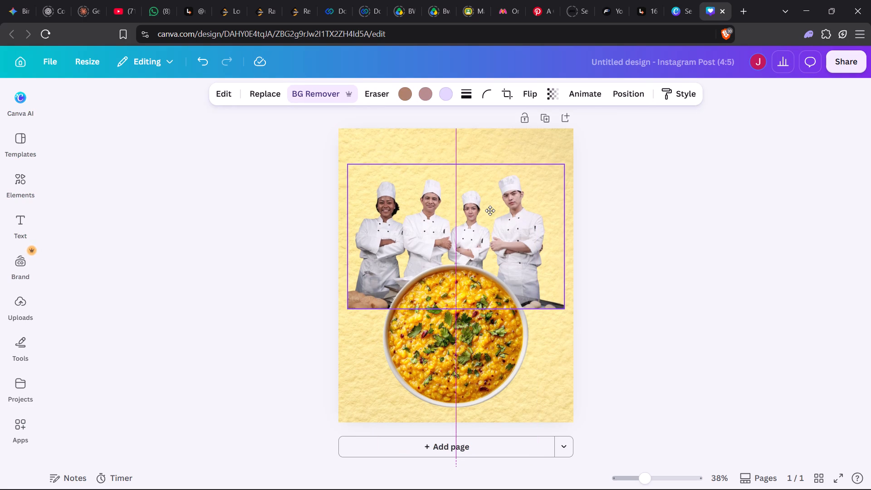
pyautogui.moveTo(490, 211); pyautogui.dragTo(489, 211)
pyautogui.click(642, 305)
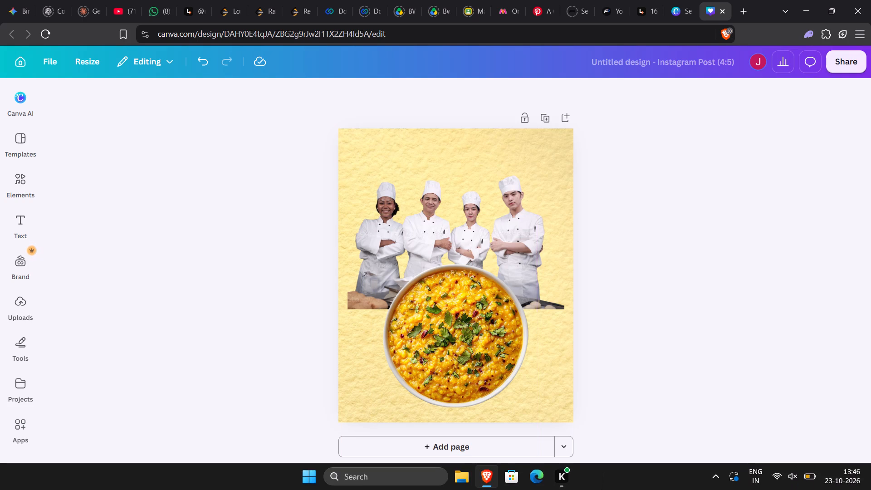
# Browse the Instagram Post (4:5) templates for layout and styling ideas.
pyautogui.click(7, 152)
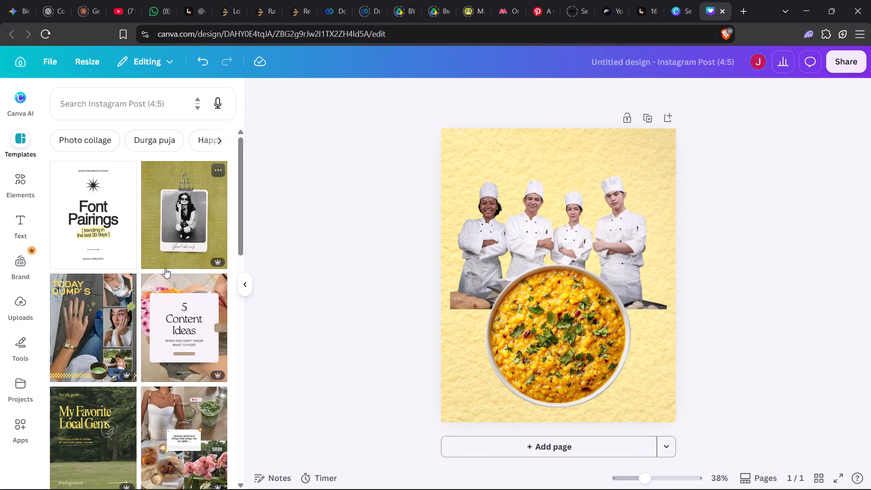
pyautogui.scroll(-2, 165, 268)
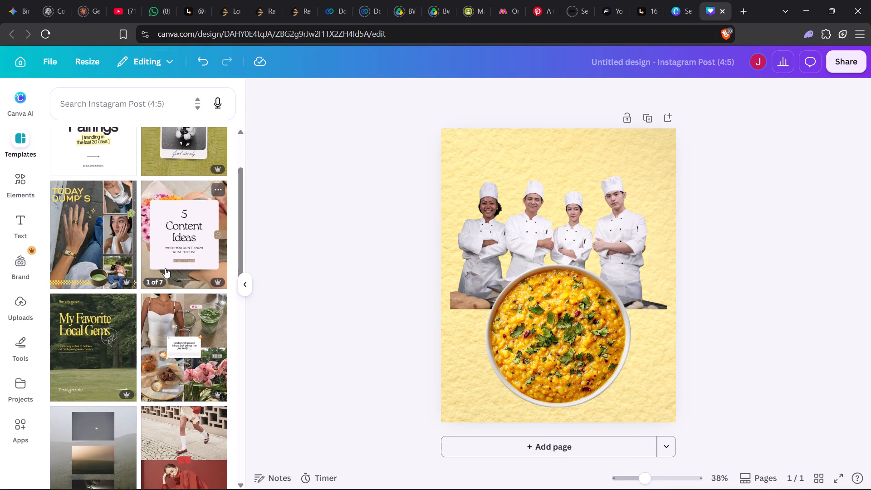
pyautogui.scroll(-4, 165, 268)
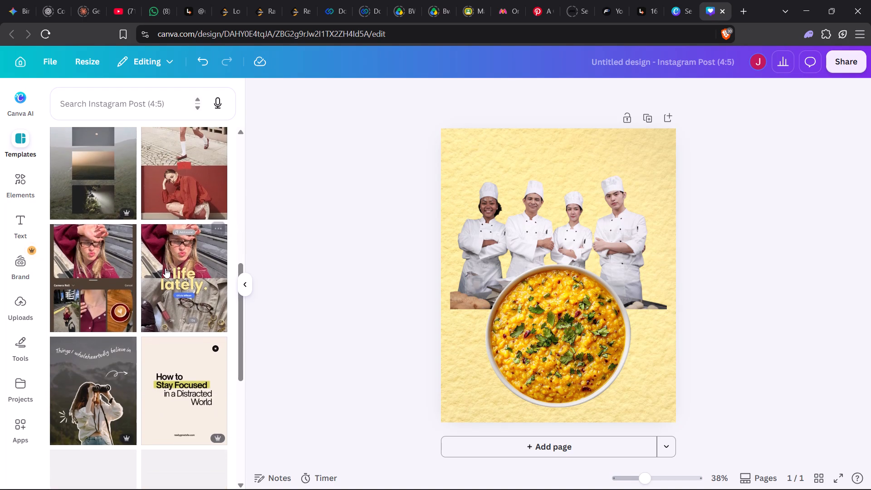
pyautogui.scroll(-2, 165, 268)
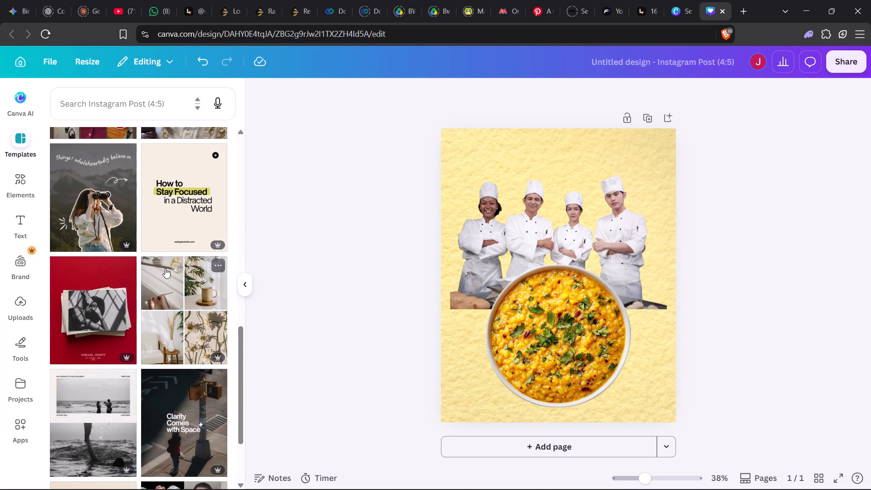
pyautogui.scroll(-3, 165, 268)
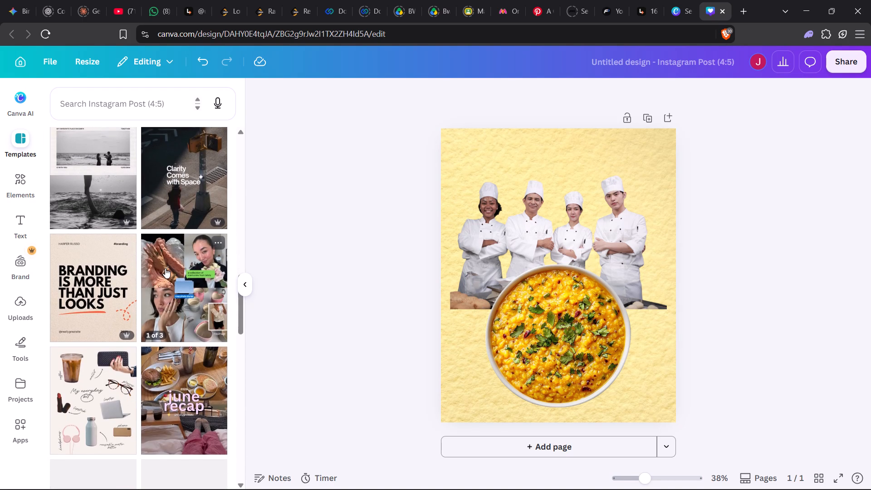
pyautogui.scroll(-3, 165, 268)
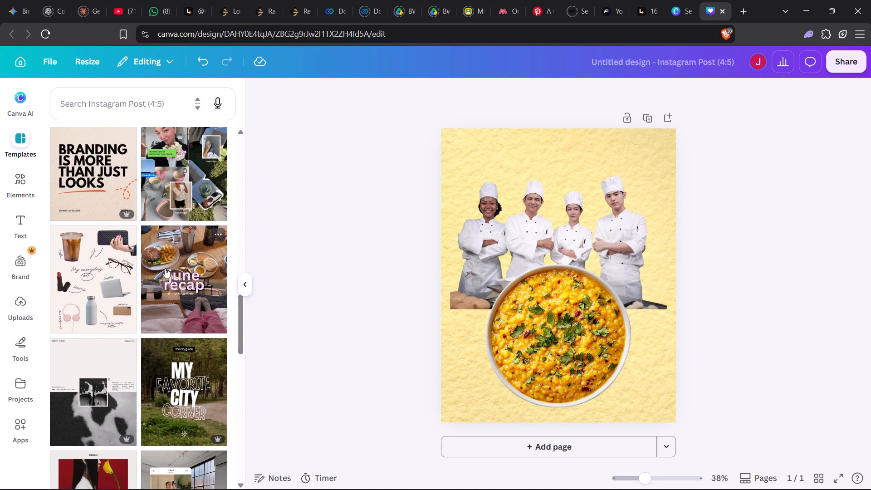
pyautogui.scroll(-2, 165, 268)
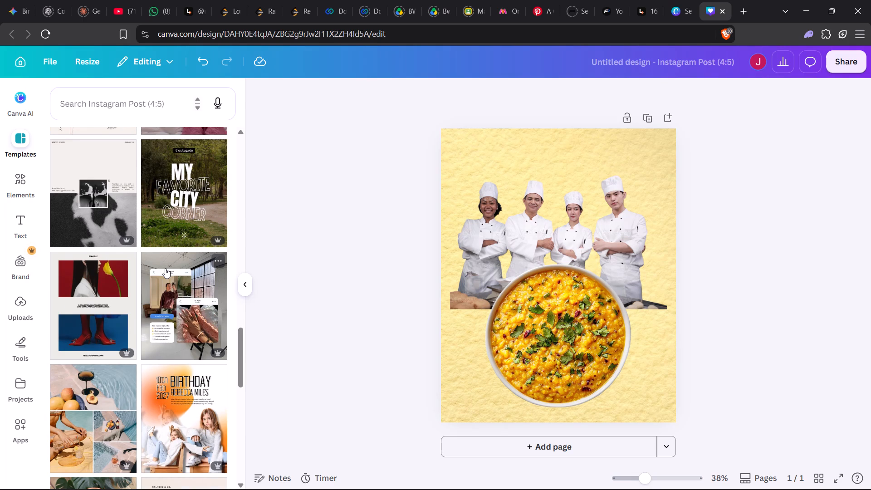
pyautogui.scroll(-2, 165, 268)
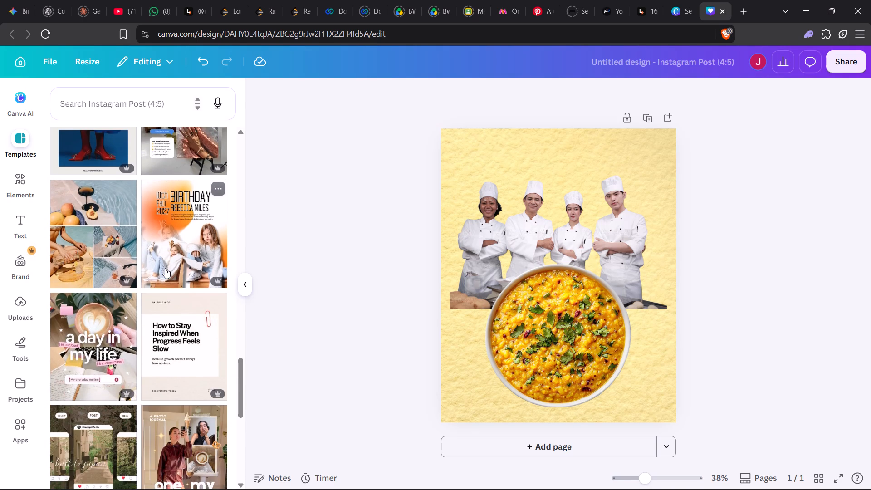
pyautogui.scroll(-3, 165, 268)
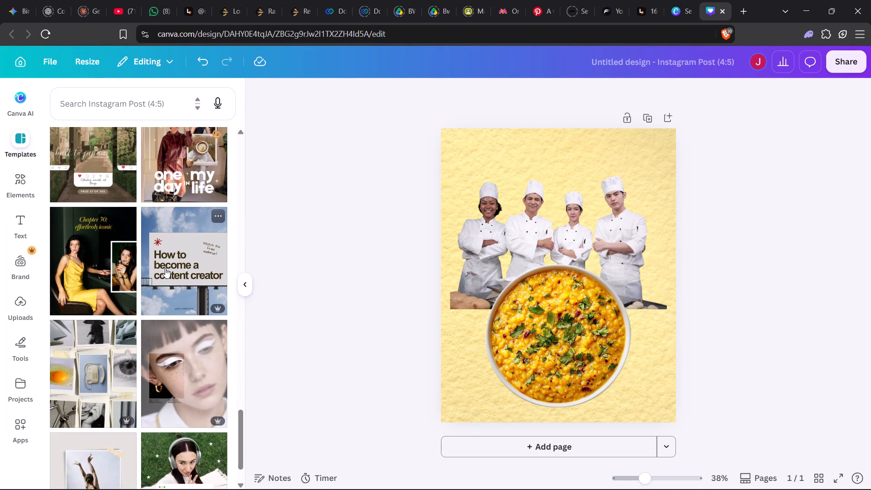
pyautogui.scroll(-5, 165, 268)
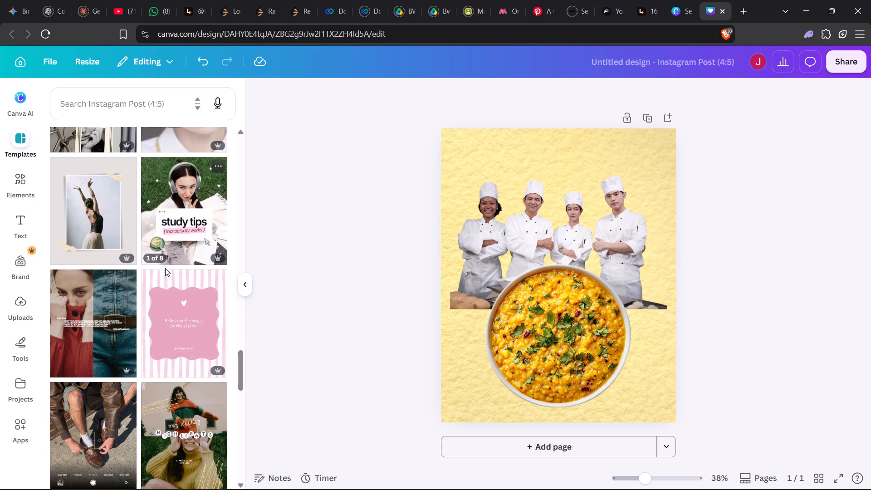
pyautogui.scroll(-1, 165, 268)
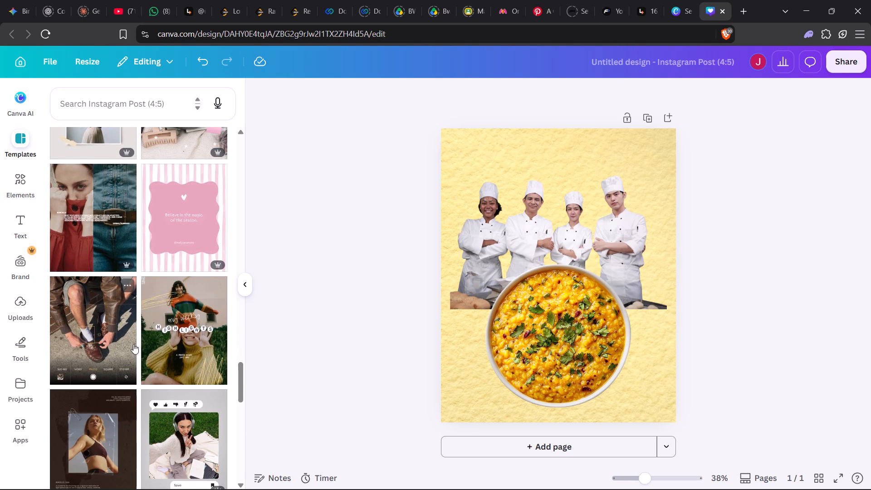
pyautogui.scroll(-2, 137, 331)
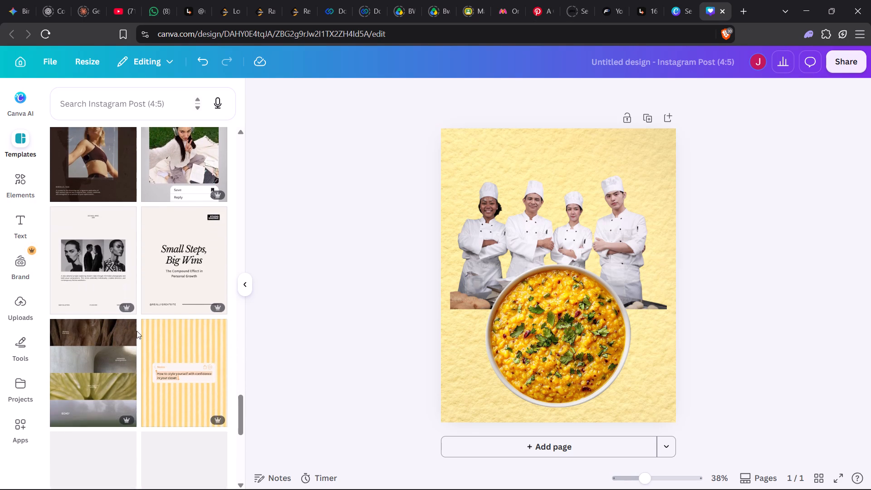
pyautogui.scroll(-4, 137, 331)
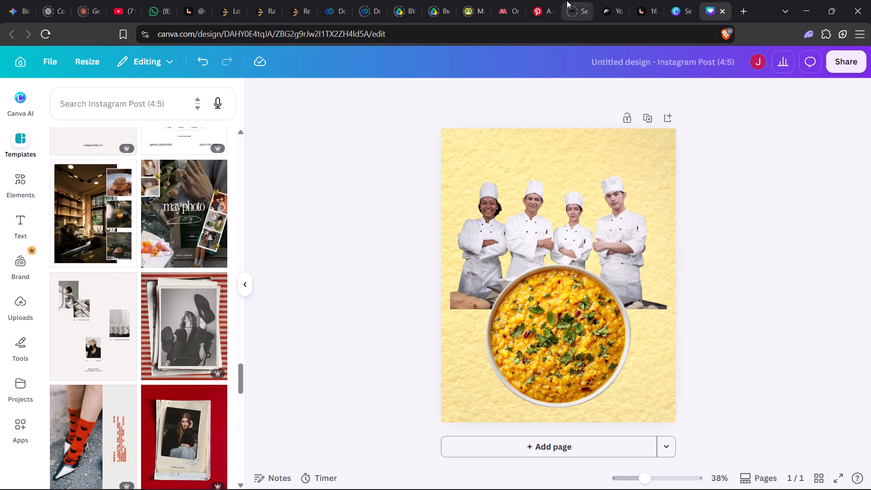
# Switch to the open Pinterest page and search for "butter yellow poster".
pyautogui.click(543, 7)
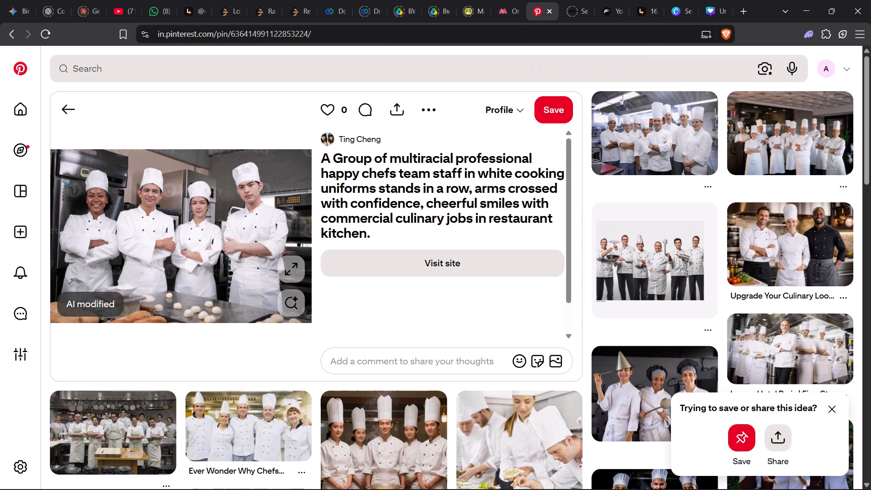
pyautogui.click(416, 69)
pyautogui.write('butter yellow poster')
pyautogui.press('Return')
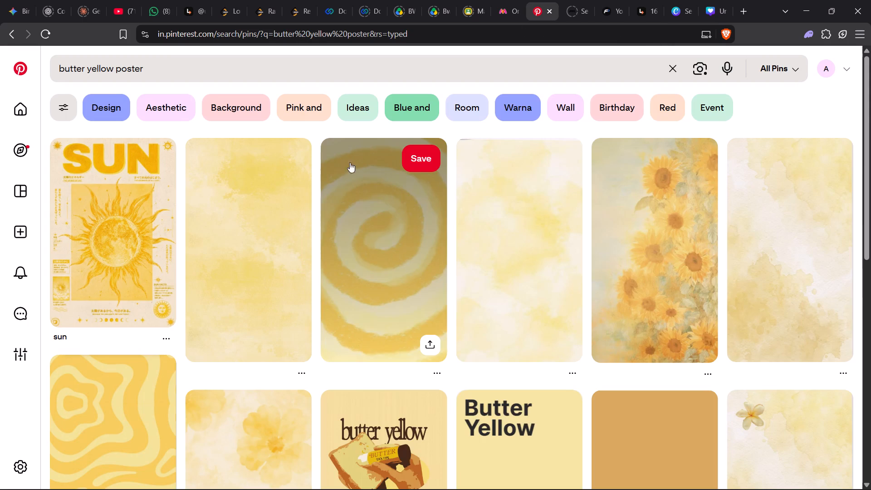
# Switch to Pinterest and browse the "butter yellow poster" results for poster design and background ideas.
pyautogui.scroll(-3, 450, 180)
pyautogui.scroll(1, 450, 180)
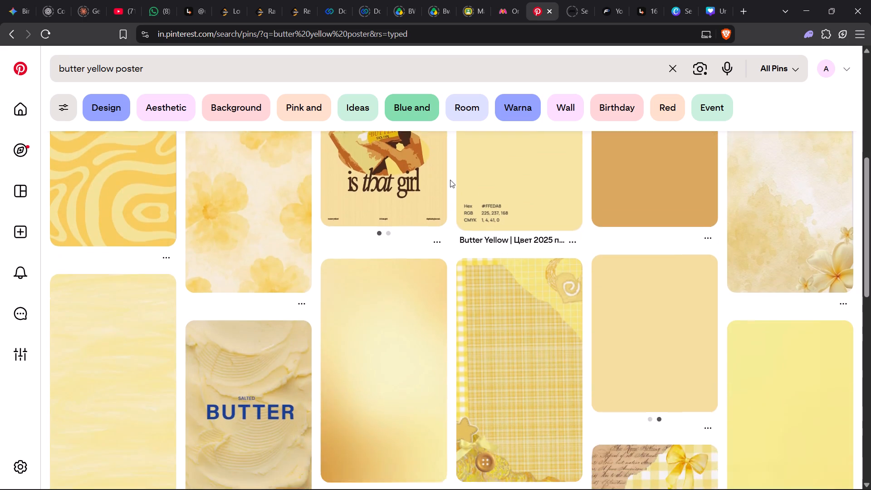
pyautogui.scroll(2, 450, 180)
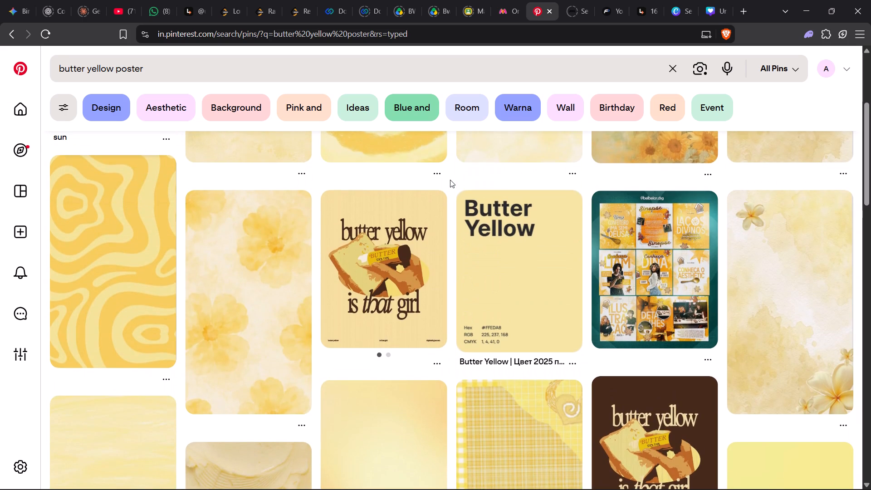
pyautogui.scroll(-6, 450, 180)
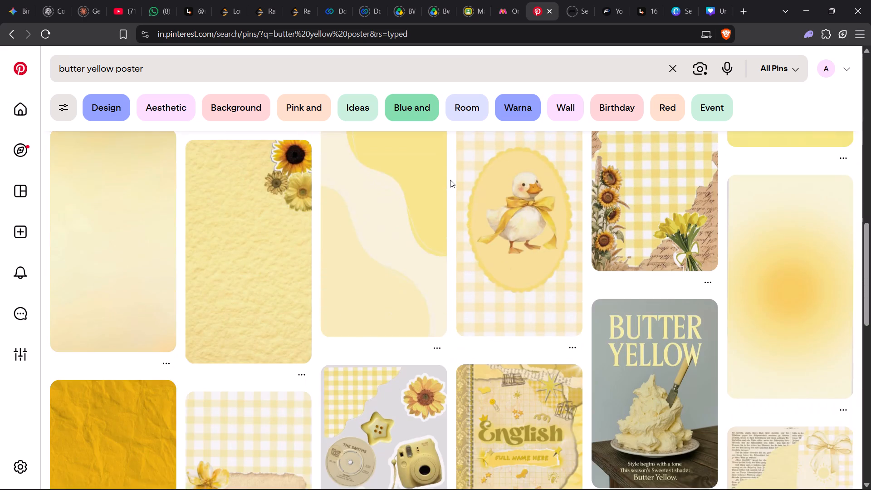
pyautogui.scroll(-3, 450, 180)
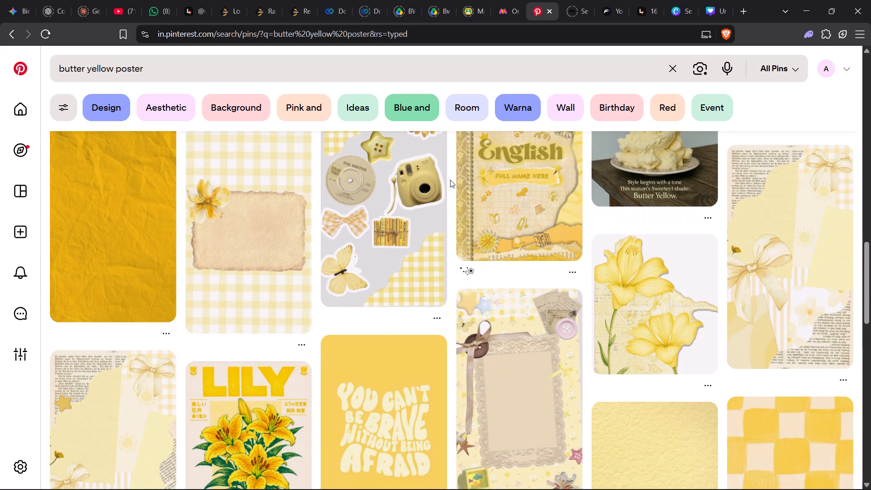
pyautogui.scroll(-3, 450, 180)
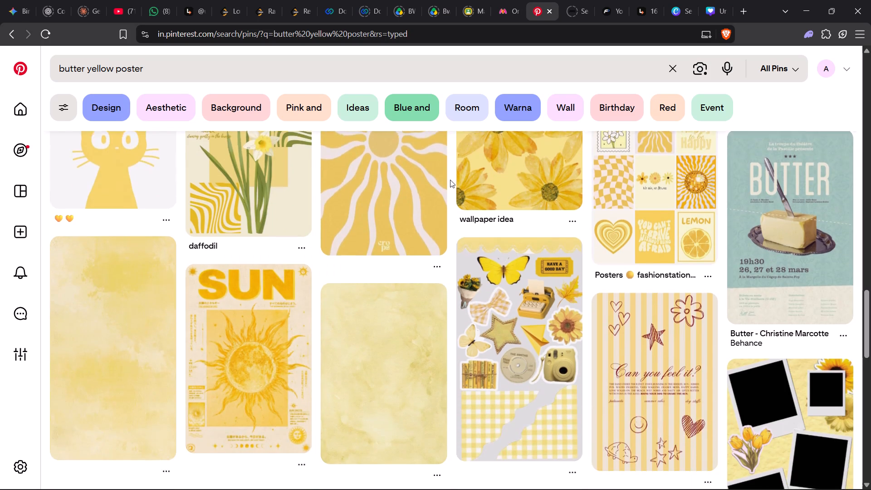
pyautogui.scroll(-3, 450, 180)
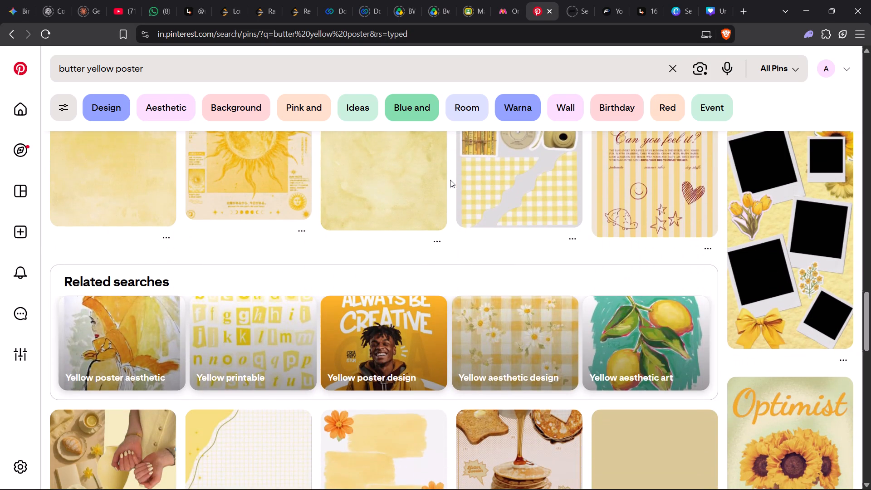
pyautogui.scroll(-4, 450, 180)
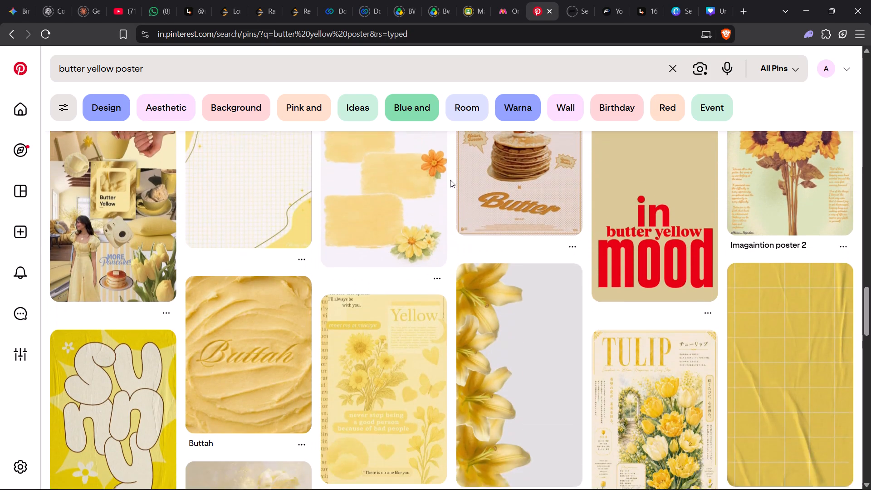
pyautogui.scroll(-1, 450, 180)
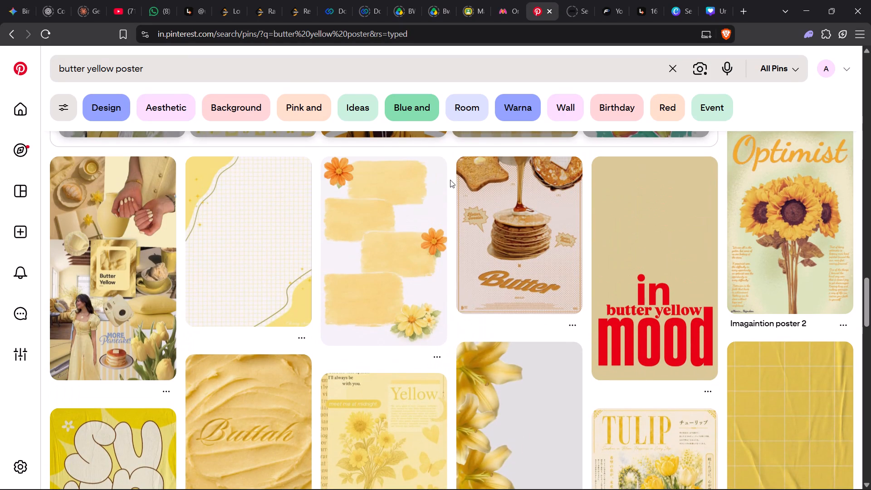
pyautogui.scroll(-5, 450, 180)
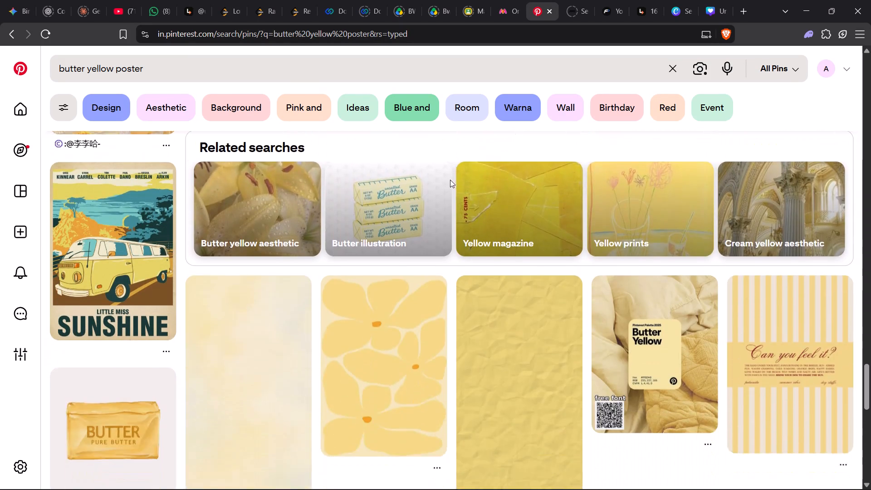
pyautogui.scroll(-1, 450, 180)
pyautogui.scroll(2, 450, 180)
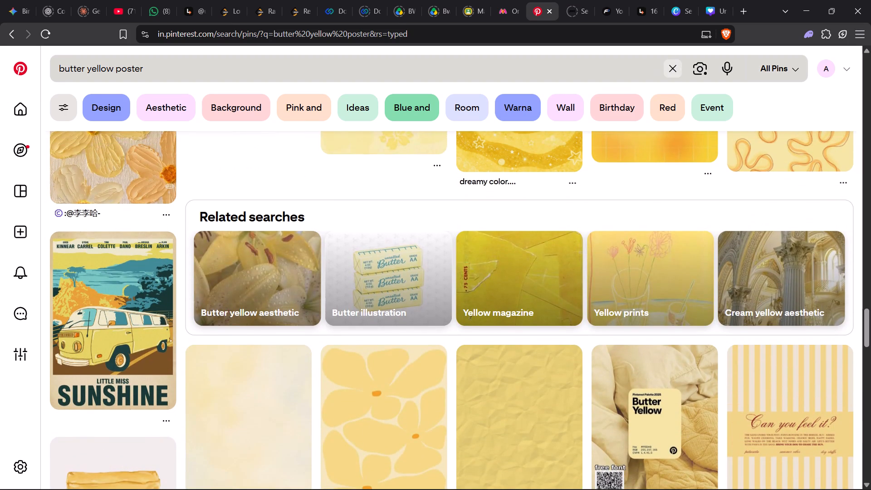
# Refine the Pinterest search to "butter yellow coloured poster".
pyautogui.click(578, 70)
pyautogui.press('Left')
pyautogui.press('Left')
pyautogui.press('Left')
pyautogui.press('Left')
pyautogui.press('Left')
pyautogui.press('Left')
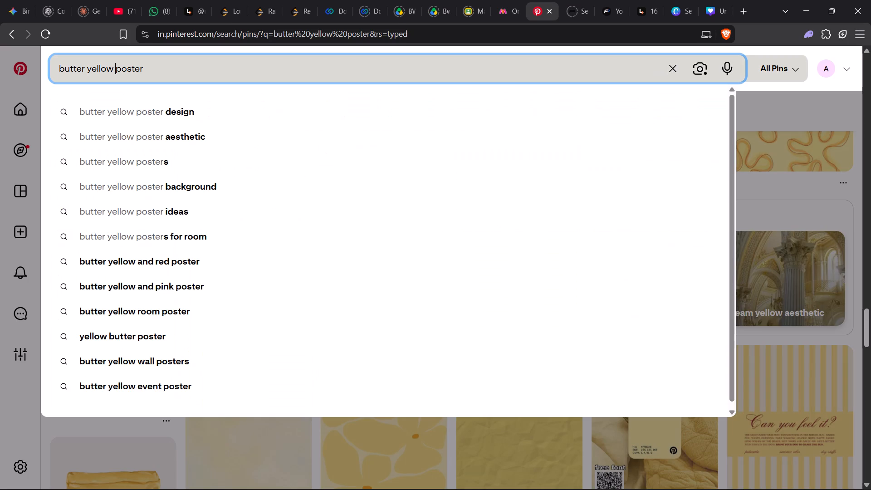
pyautogui.write('coloured')
pyautogui.press('space')
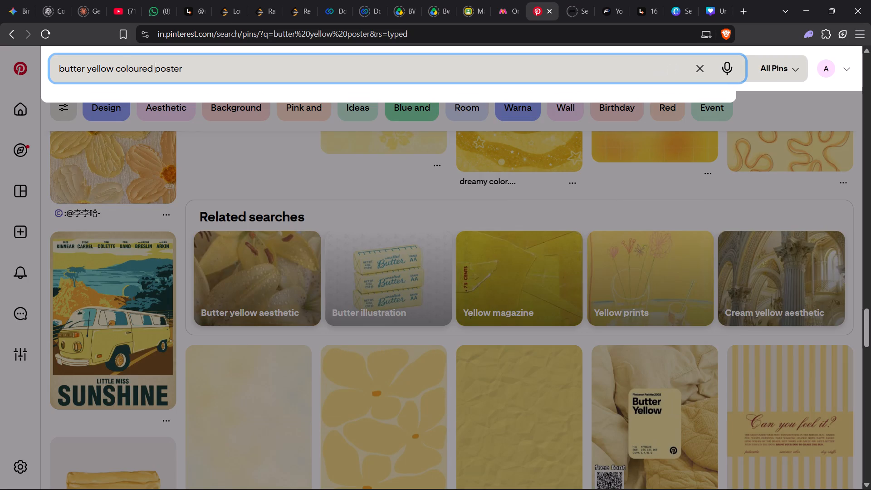
pyautogui.press('Return')
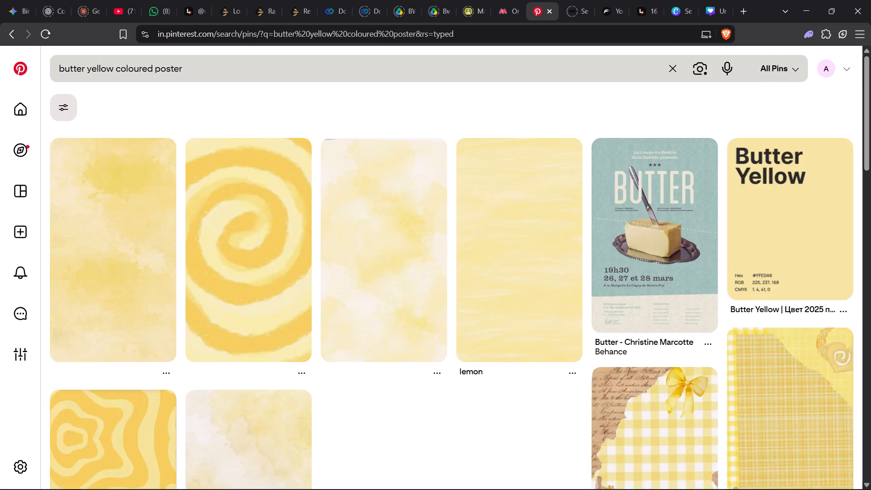
pyautogui.click(148, 64)
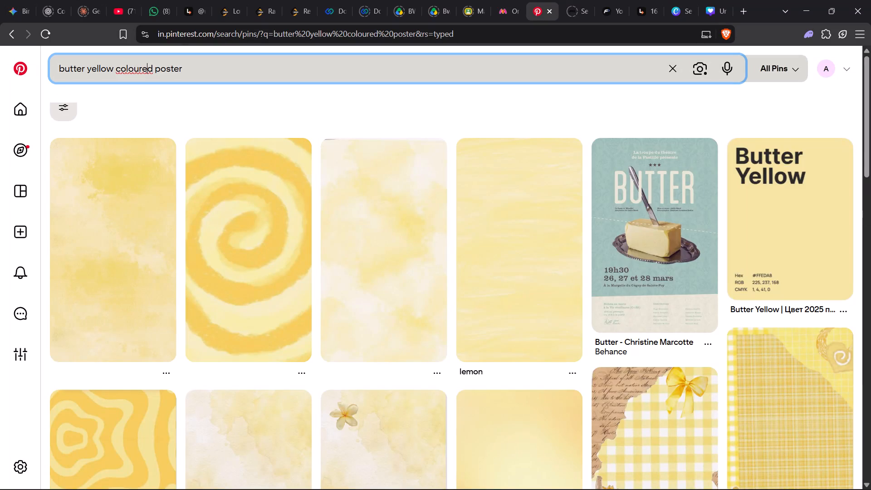
# Change the Pinterest search to "butter yellow themed poster" and browse the results for poster design ideas.
pyautogui.doubleClick(143, 67)
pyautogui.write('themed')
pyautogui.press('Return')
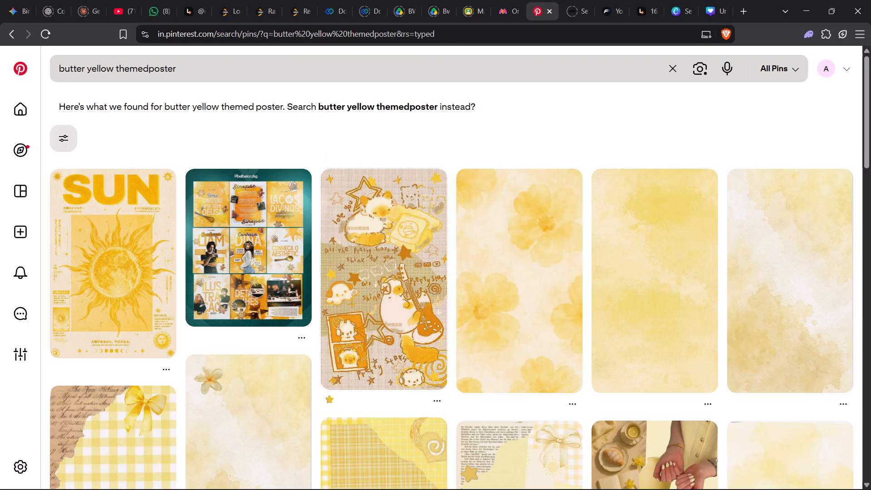
pyautogui.click(147, 69)
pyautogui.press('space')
pyautogui.press('Return')
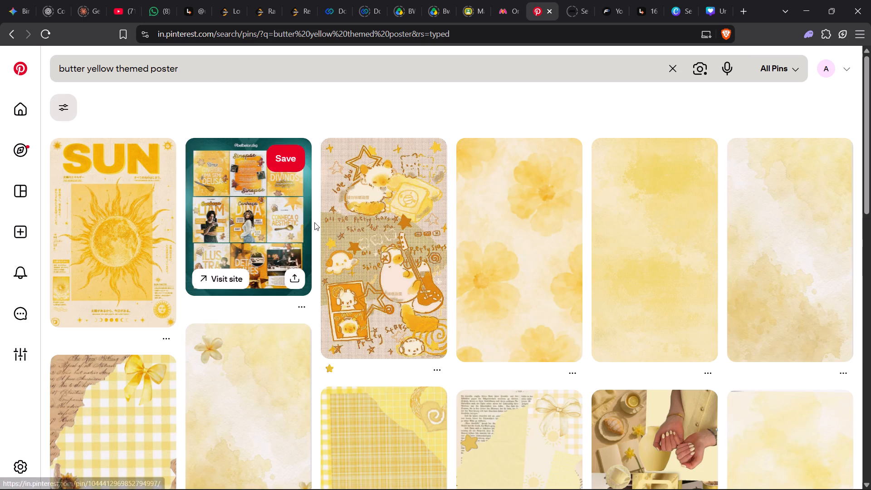
pyautogui.scroll(-5, 315, 225)
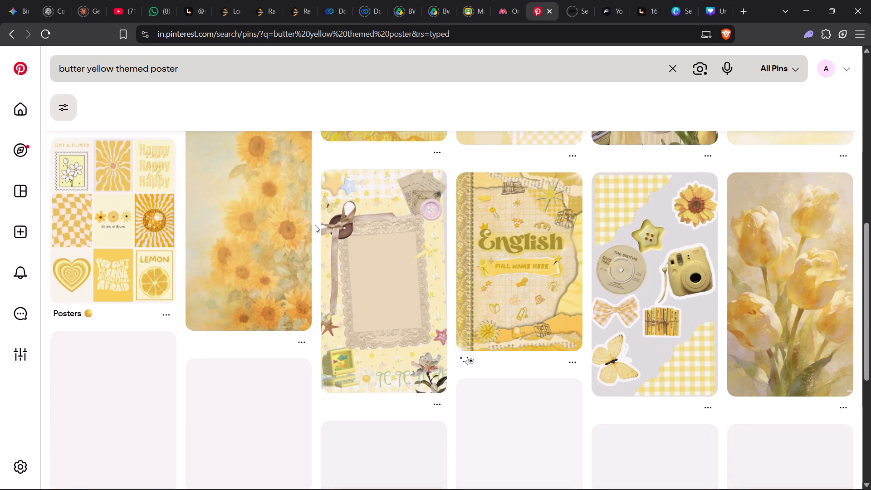
pyautogui.scroll(-4, 315, 225)
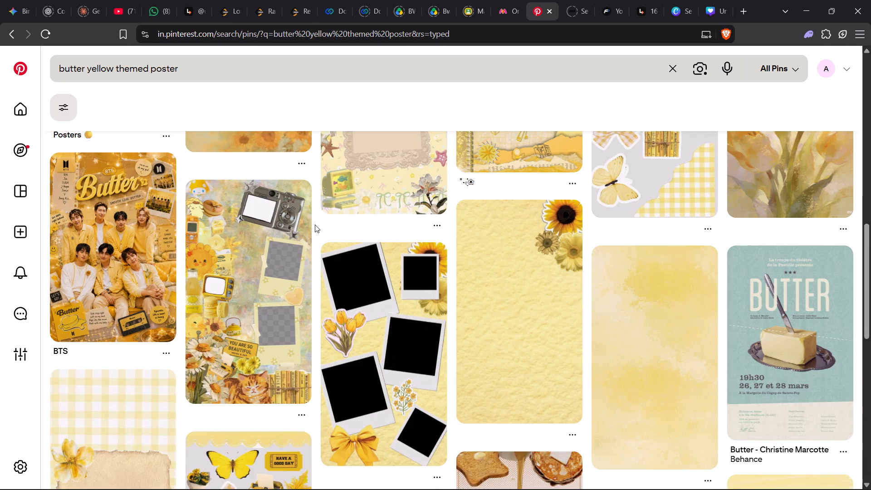
pyautogui.scroll(1, 315, 225)
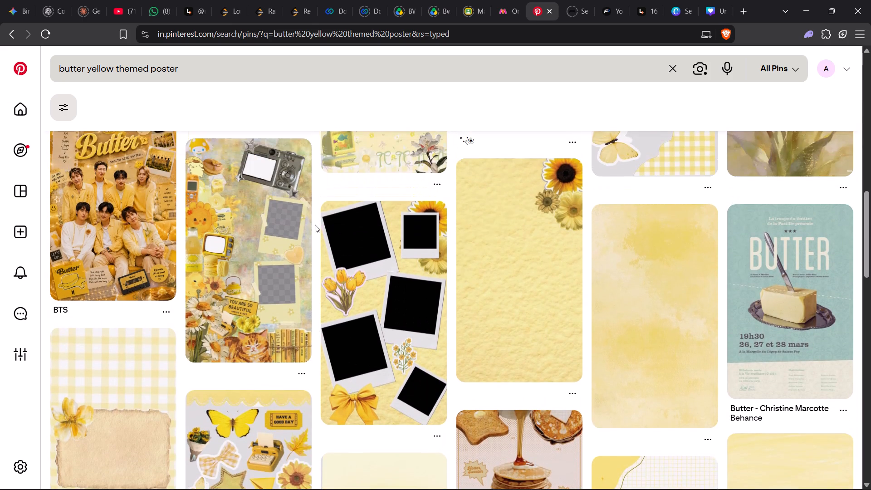
# Switch back to the Canva design and set the chefs picture's corner rounding to 90.
pyautogui.click(705, 0)
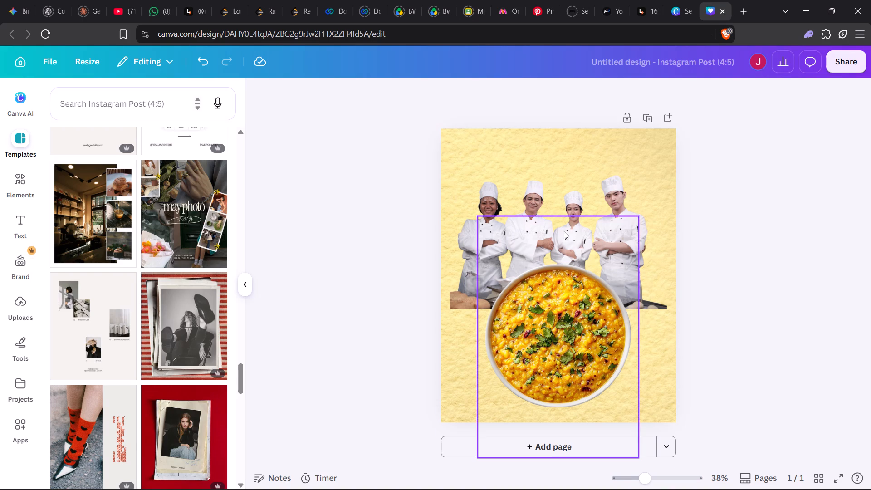
pyautogui.click(467, 281)
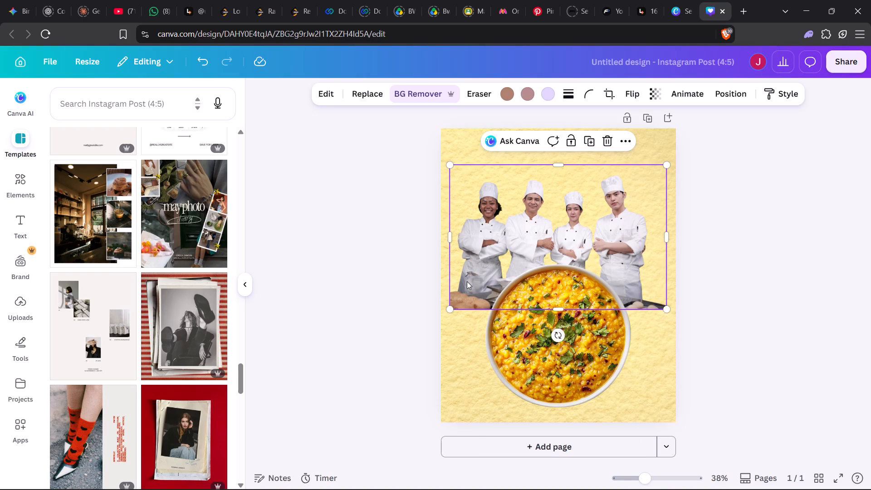
pyautogui.click(590, 92)
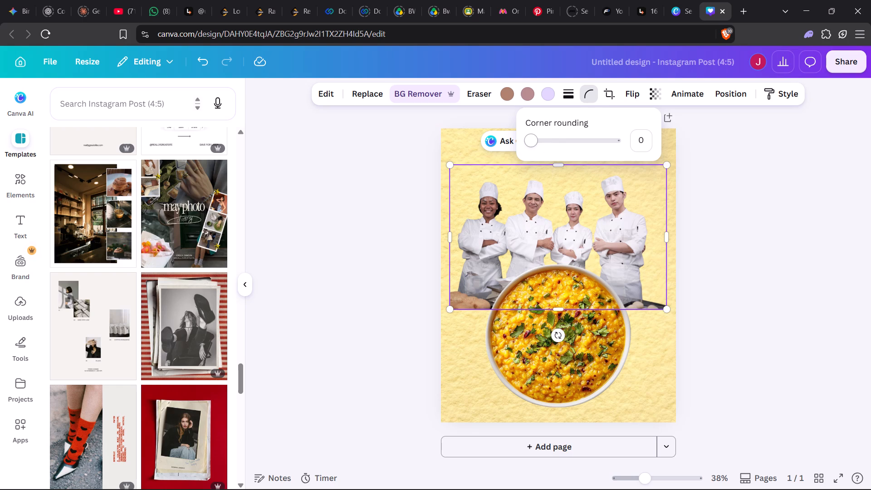
pyautogui.moveTo(531, 143); pyautogui.dragTo(608, 160)
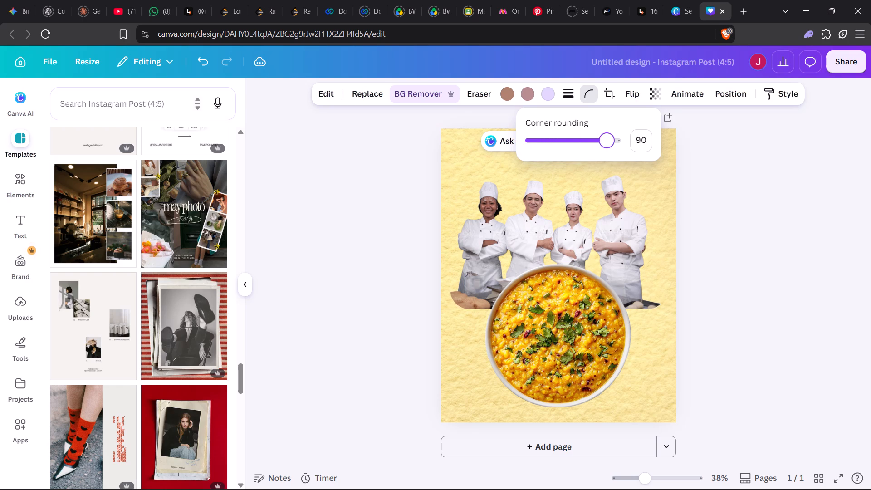
# Set the corner rounding of the four chefs picture to 0 in the Canva design.
pyautogui.moveTo(608, 160); pyautogui.dragTo(524, 171)
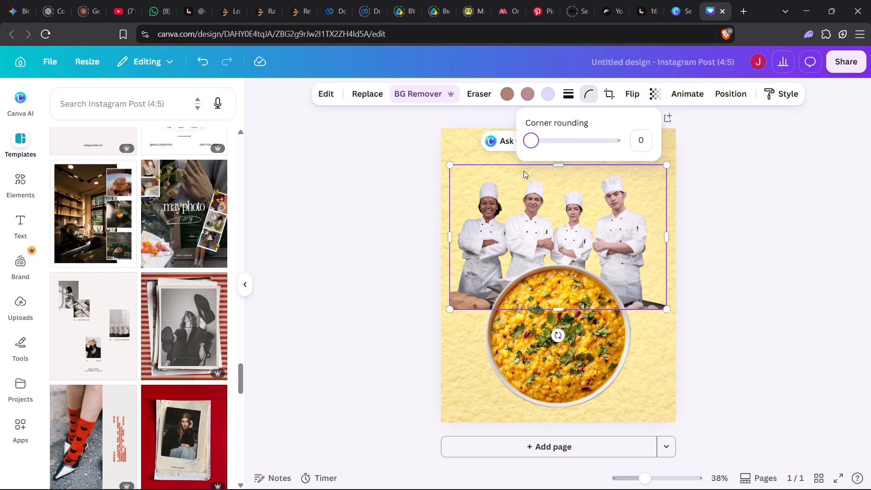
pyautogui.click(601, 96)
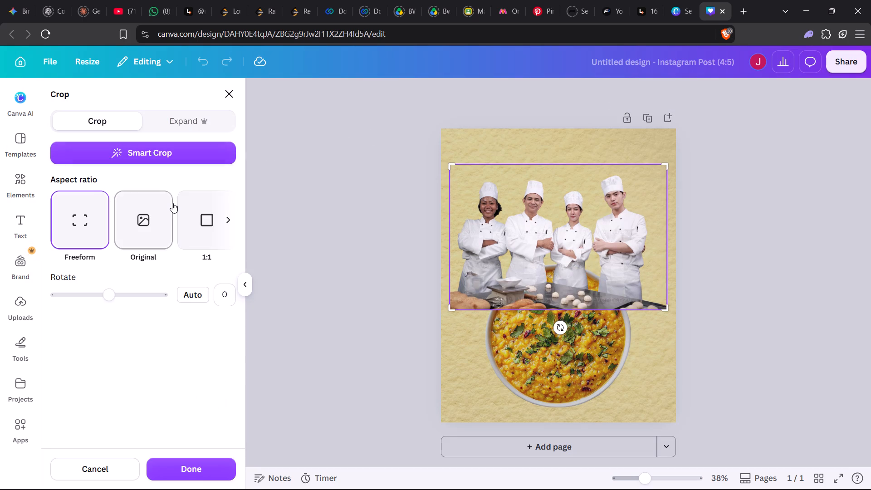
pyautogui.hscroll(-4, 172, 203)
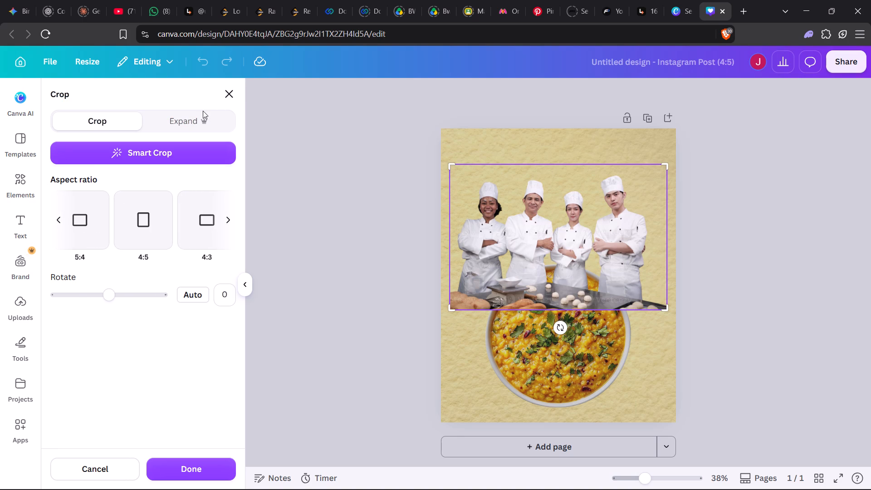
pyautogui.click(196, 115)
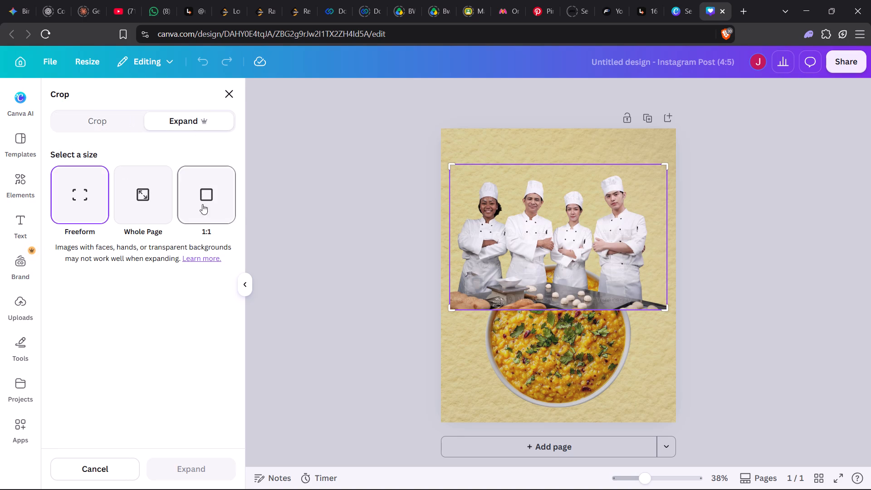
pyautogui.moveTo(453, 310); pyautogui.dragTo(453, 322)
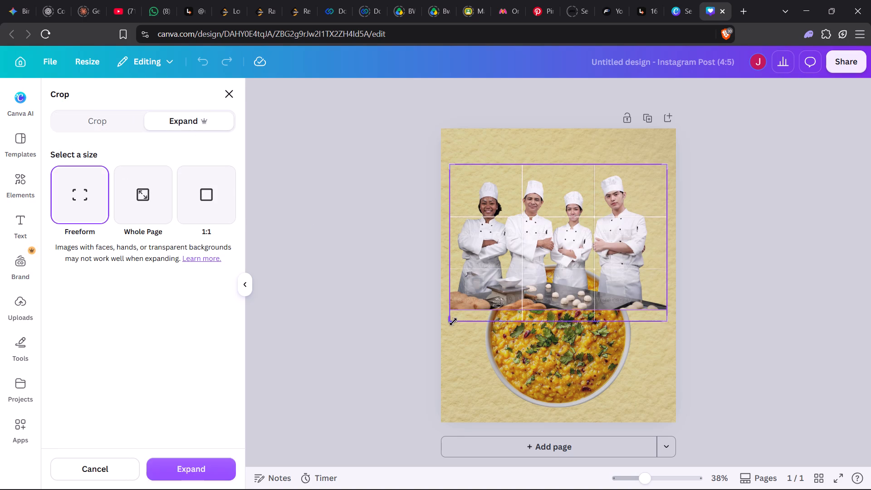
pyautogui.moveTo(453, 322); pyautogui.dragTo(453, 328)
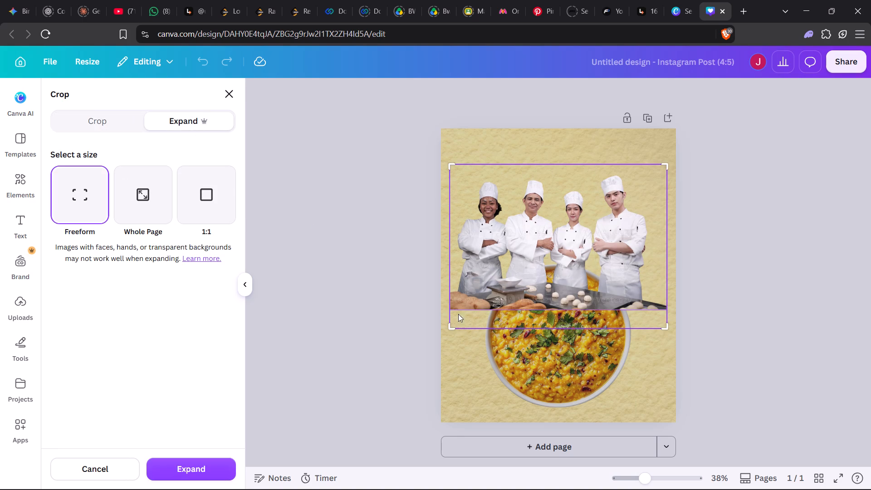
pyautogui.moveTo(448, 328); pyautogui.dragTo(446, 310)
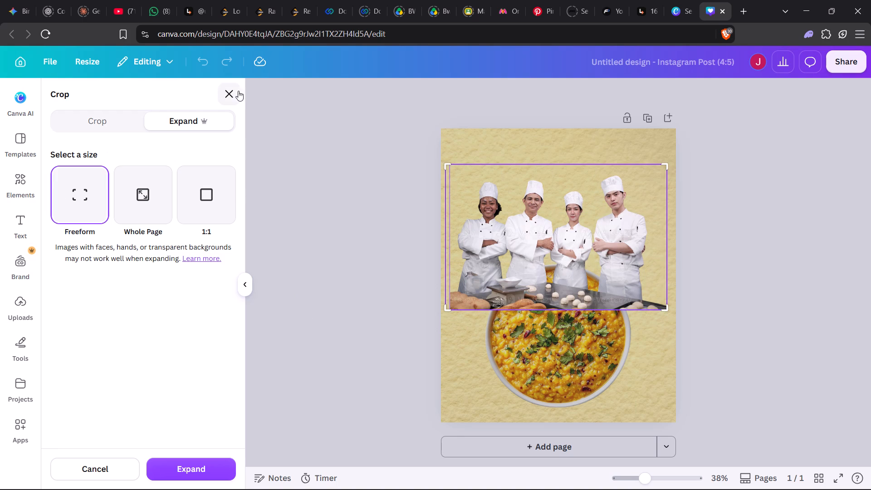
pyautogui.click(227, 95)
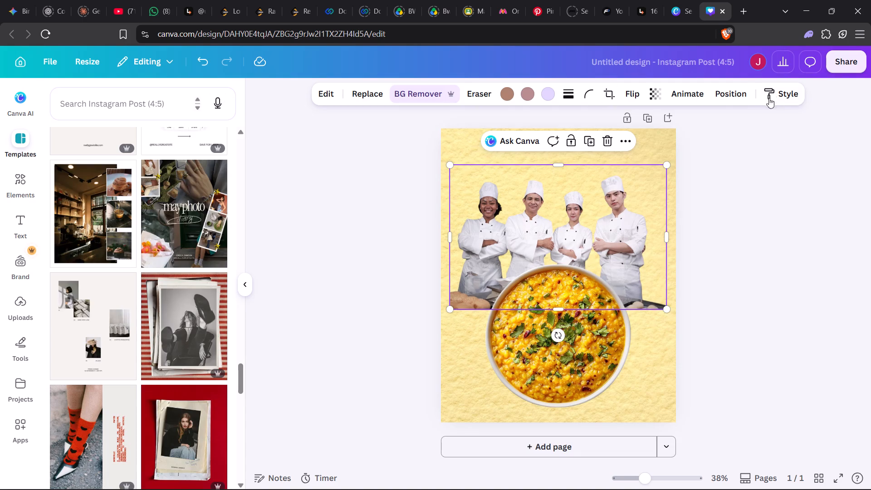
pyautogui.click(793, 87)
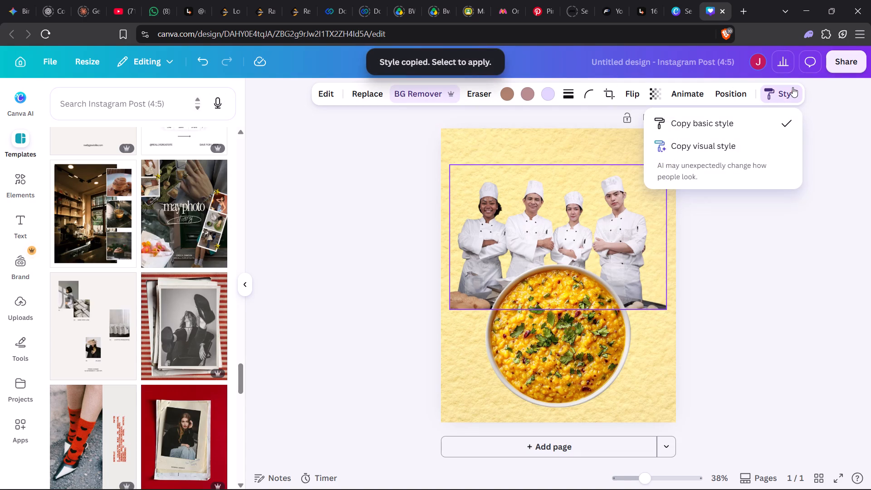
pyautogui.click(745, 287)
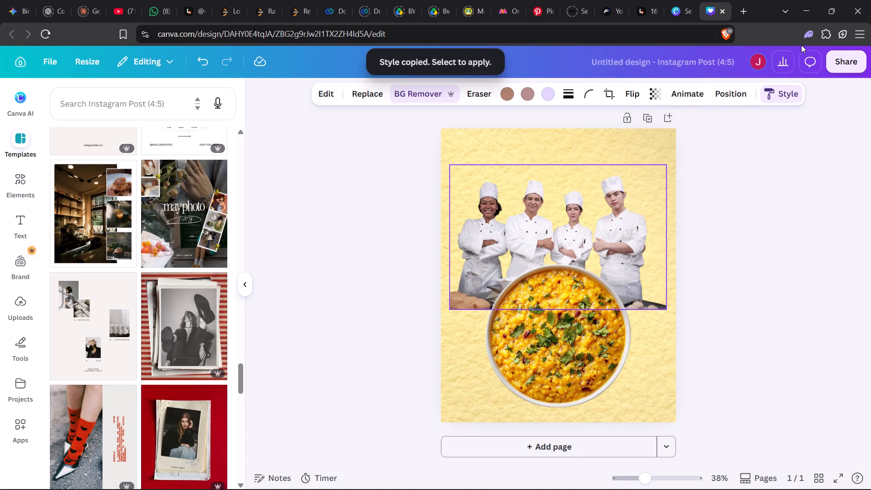
# Search the web in a new browser tab for "how do i curve my image in canva" and expand the full answer.
pyautogui.click(748, 14)
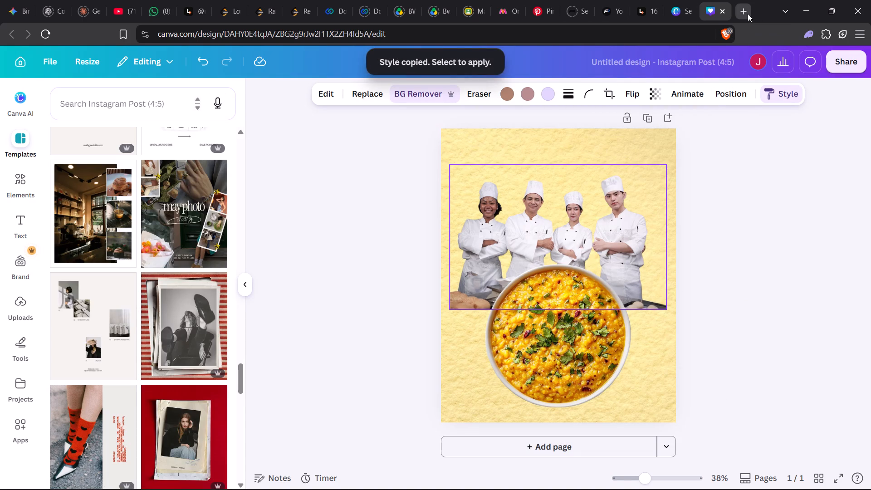
pyautogui.click(748, 14)
pyautogui.press('h')
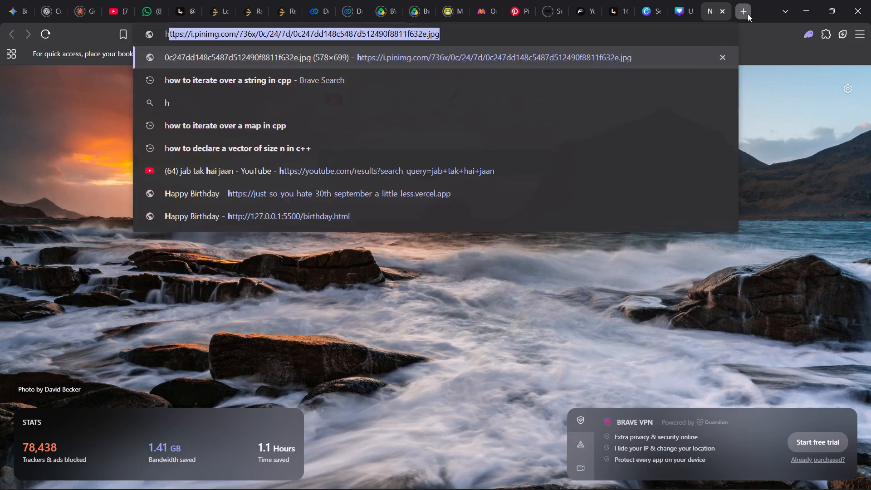
pyautogui.write('ow d')
pyautogui.press('BackSpace')
pyautogui.press('BackSpace')
pyautogui.press('BackSpace')
pyautogui.press('BackSpace')
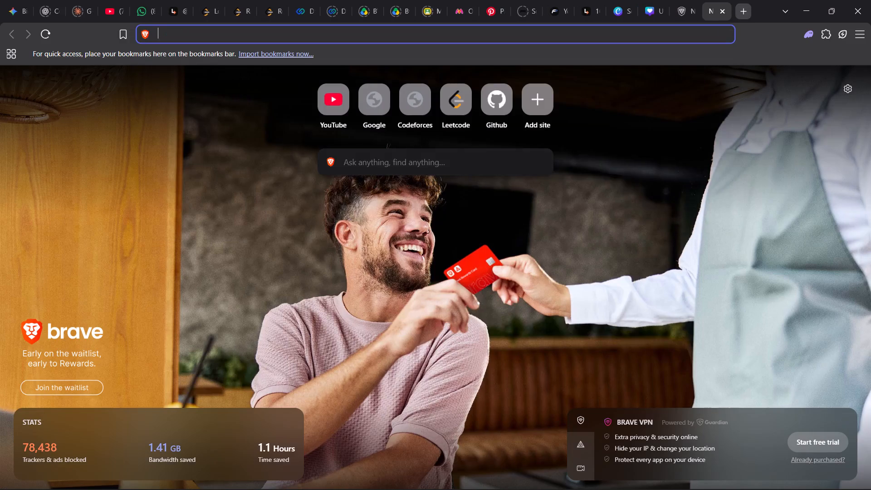
pyautogui.write('how do i curve my image in canva')
pyautogui.press('Return')
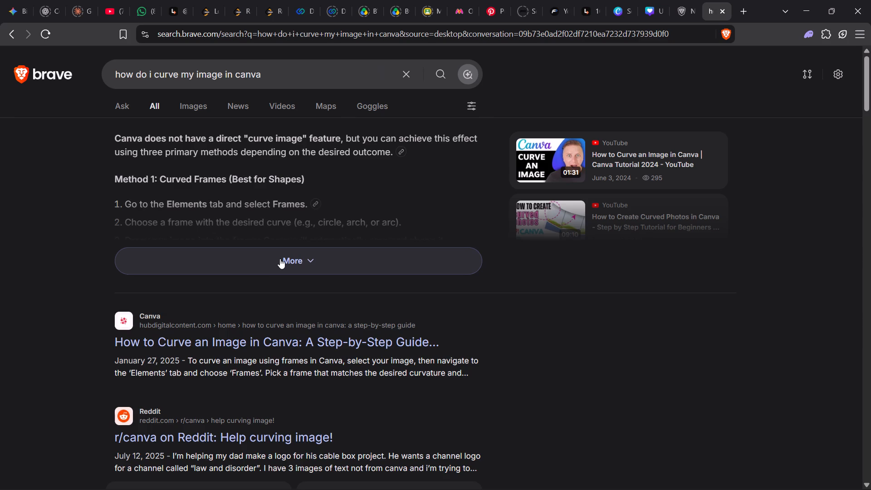
pyautogui.click(280, 259)
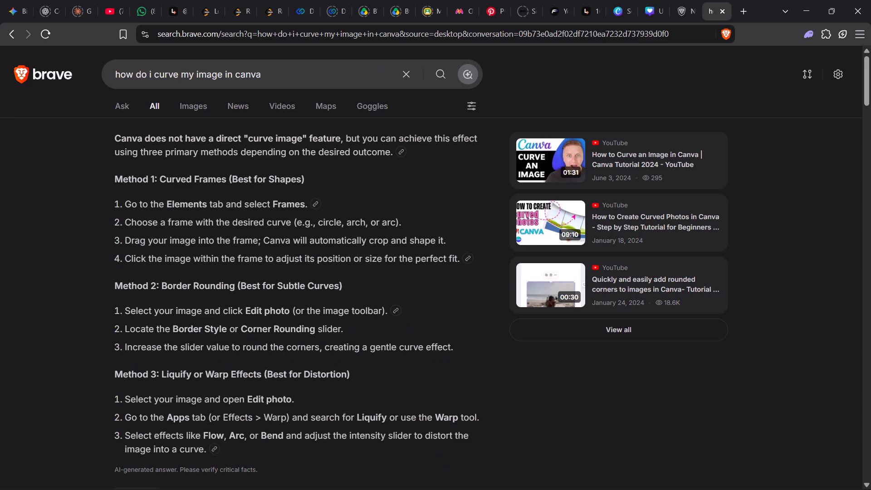
# Read the image-curving methods in the search answer and compare them with the editing options for the four chefs picture in Canva.
pyautogui.scroll(-1, 303, 332)
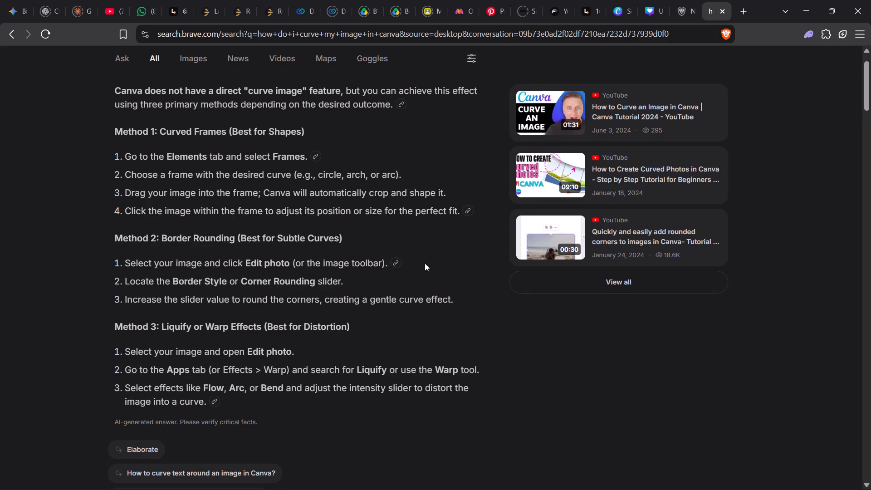
pyautogui.click(645, 12)
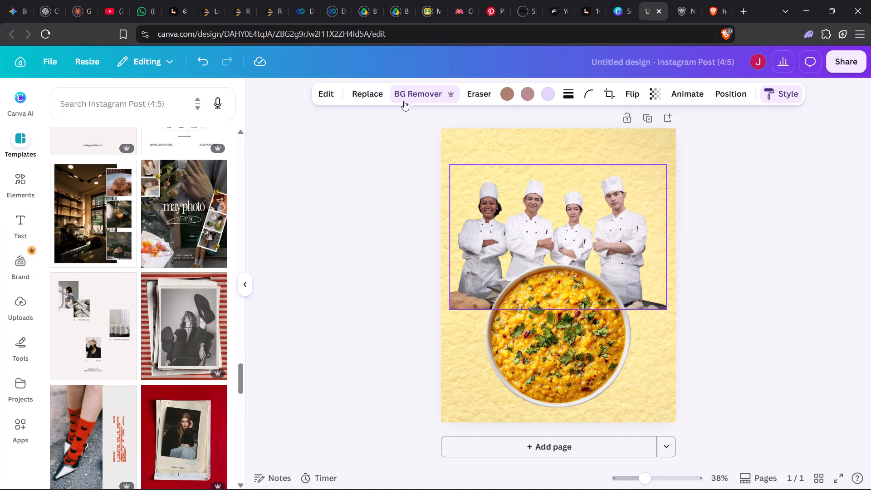
pyautogui.click(333, 95)
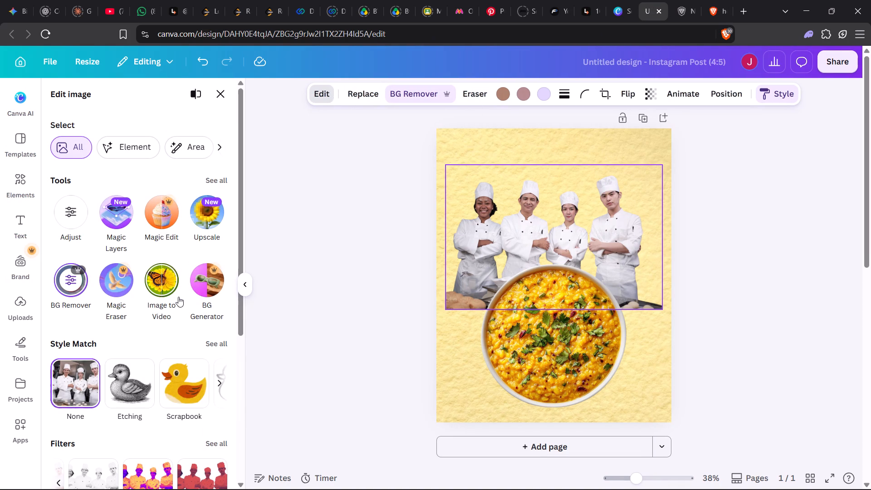
pyautogui.click(719, 12)
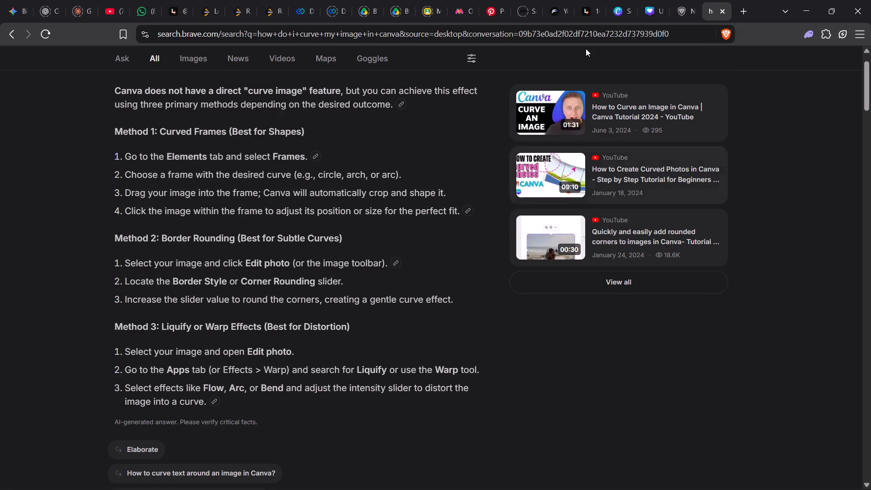
pyautogui.click(652, 10)
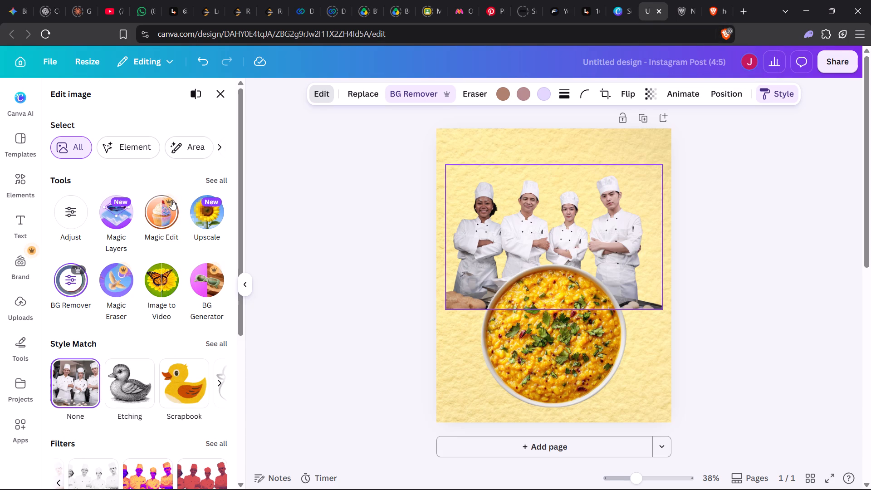
# Look through the photo effect apps for one that can bend or curve the four chefs picture.
pyautogui.scroll(-3, 131, 334)
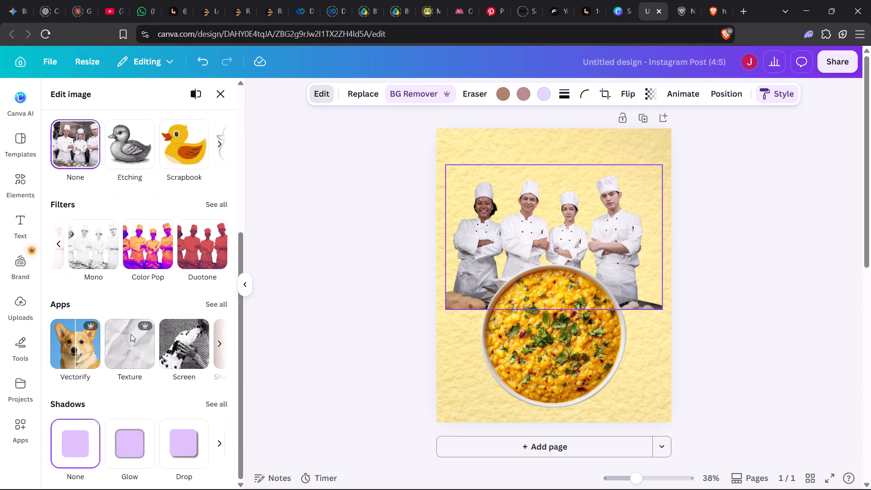
pyautogui.scroll(-1, 131, 334)
pyautogui.click(218, 302)
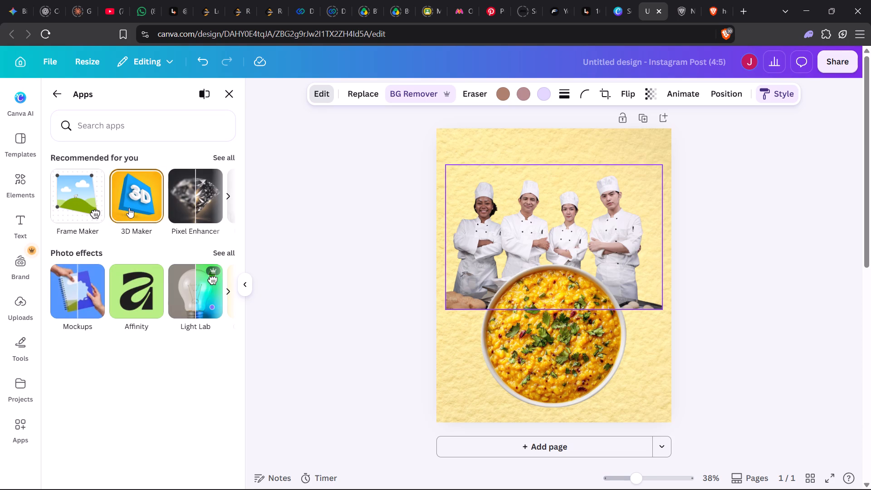
pyautogui.hscroll(-1, 117, 299)
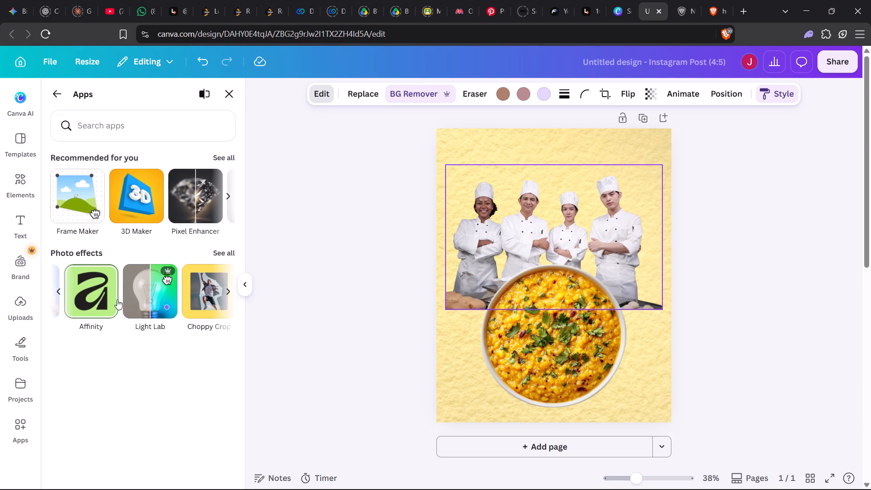
pyautogui.hscroll(-4, 117, 299)
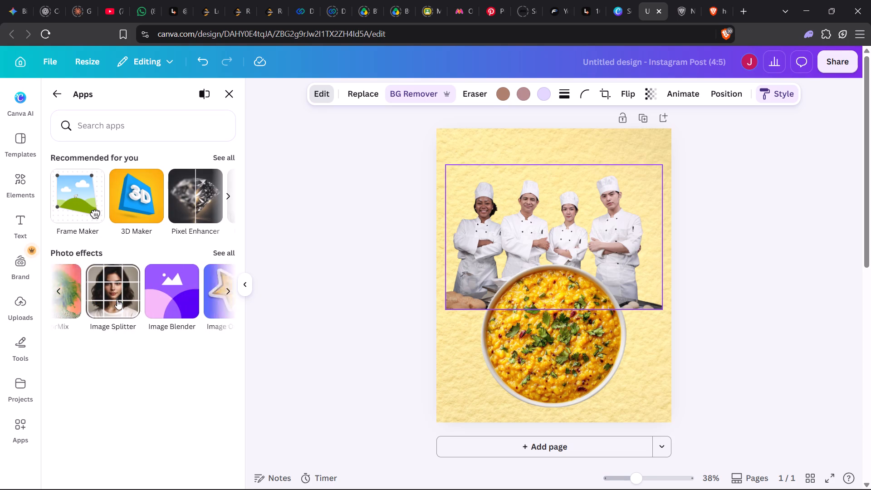
pyautogui.hscroll(-1, 117, 299)
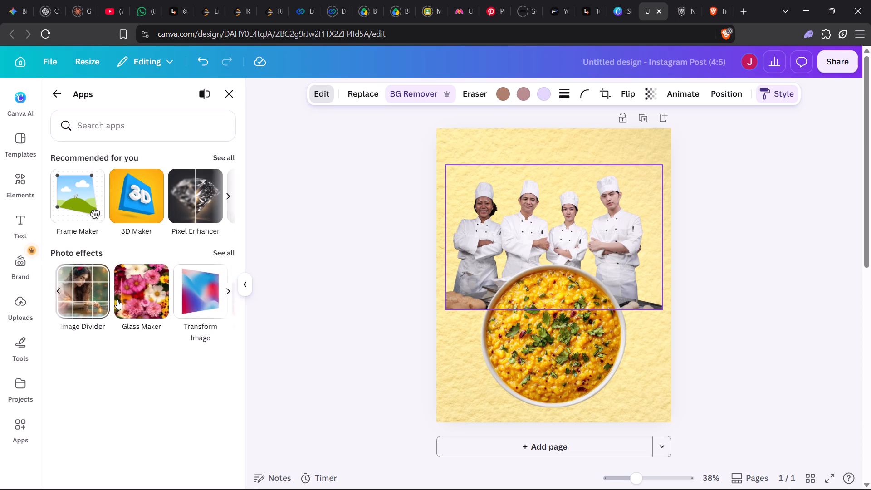
pyautogui.hscroll(-3, 117, 299)
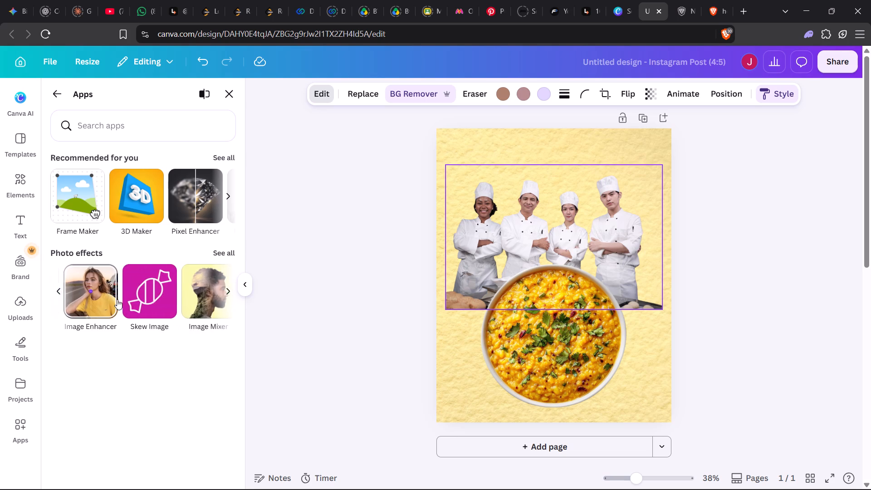
pyautogui.hscroll(-1, 117, 299)
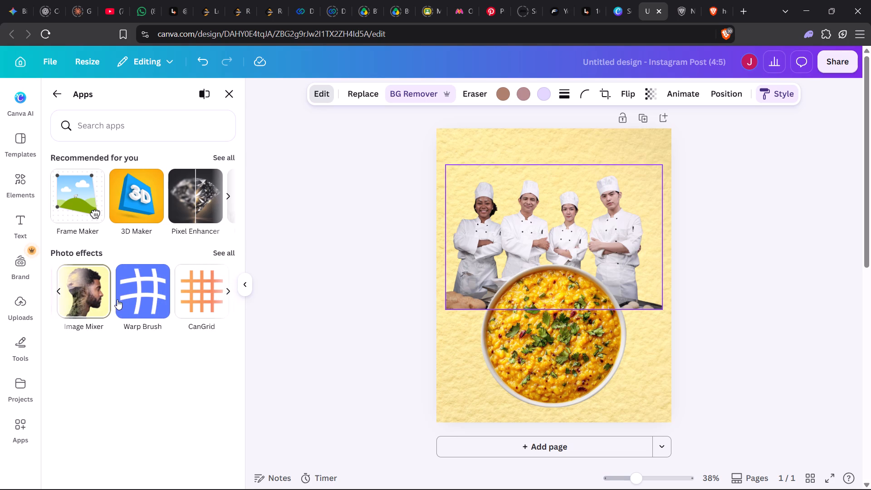
pyautogui.hscroll(-1, 117, 299)
pyautogui.hscroll(-1, 154, 292)
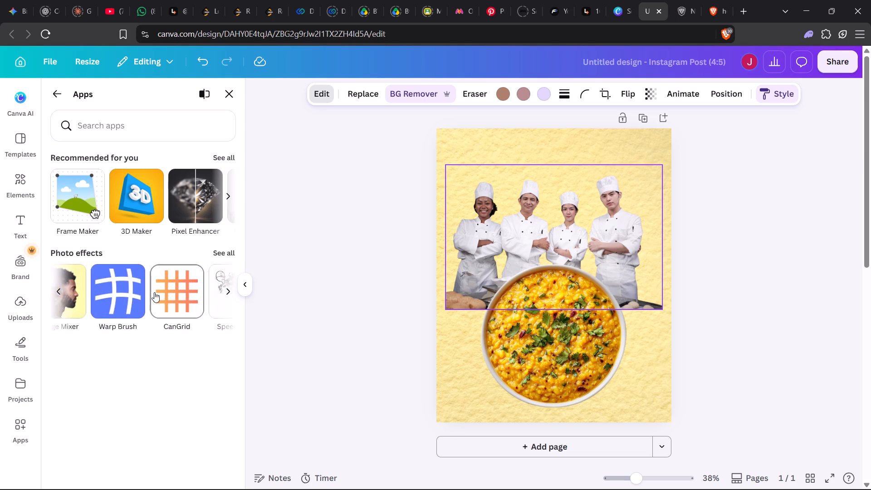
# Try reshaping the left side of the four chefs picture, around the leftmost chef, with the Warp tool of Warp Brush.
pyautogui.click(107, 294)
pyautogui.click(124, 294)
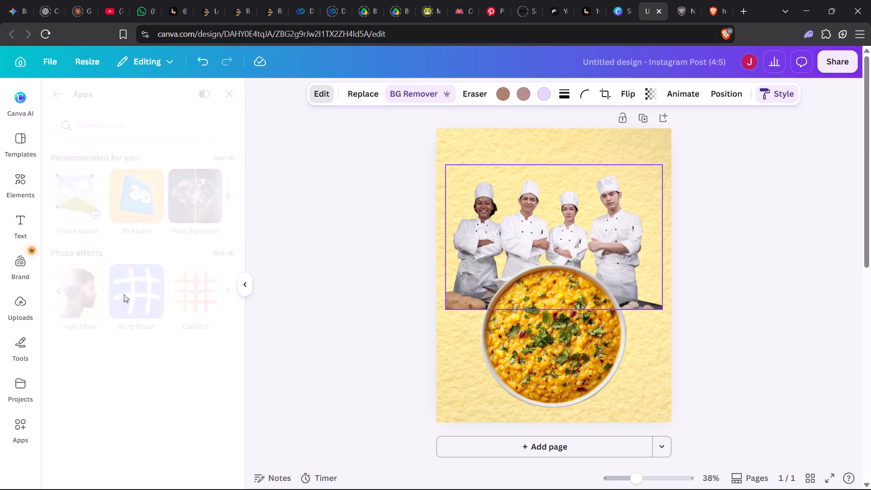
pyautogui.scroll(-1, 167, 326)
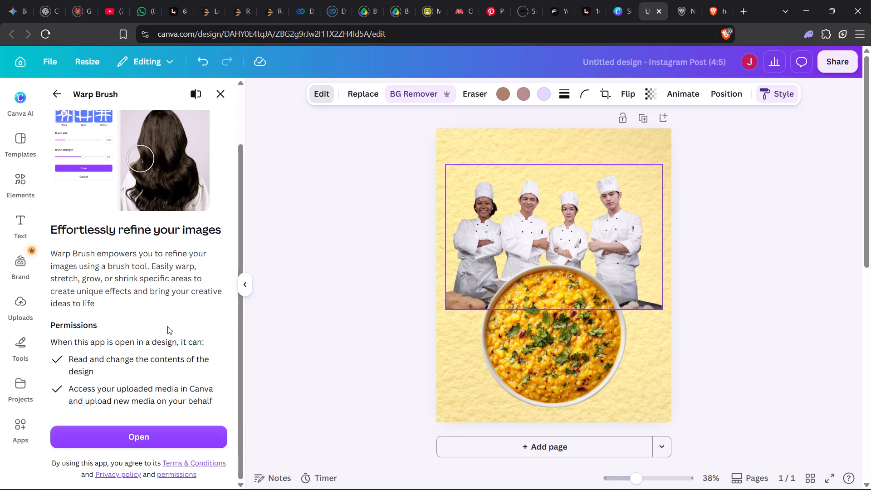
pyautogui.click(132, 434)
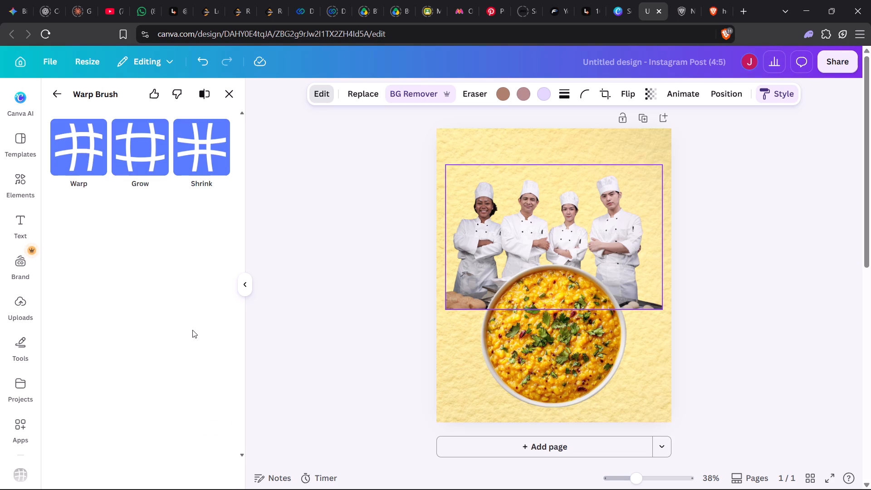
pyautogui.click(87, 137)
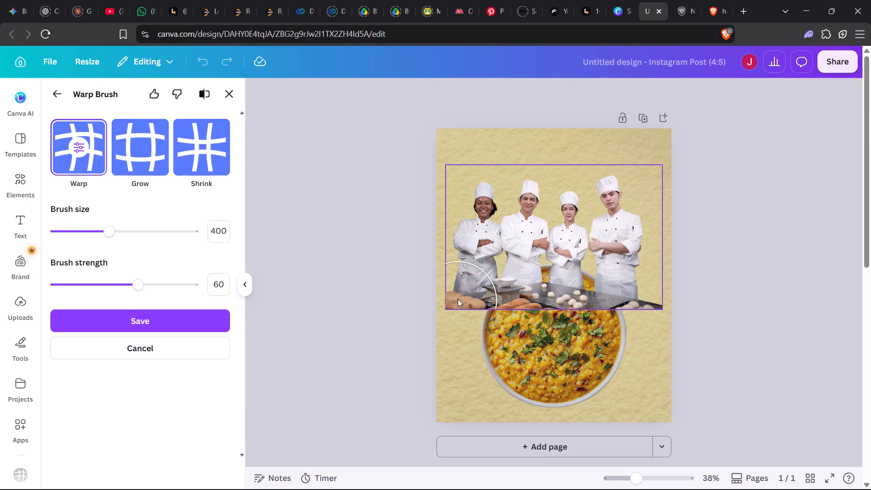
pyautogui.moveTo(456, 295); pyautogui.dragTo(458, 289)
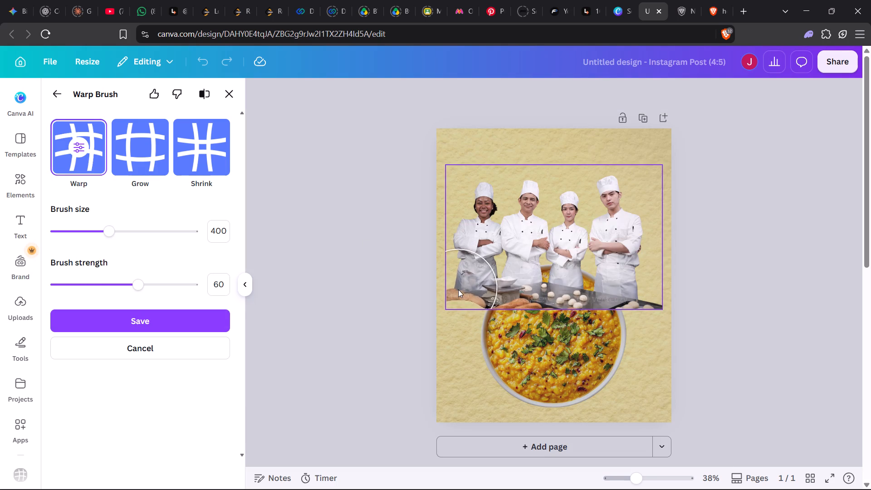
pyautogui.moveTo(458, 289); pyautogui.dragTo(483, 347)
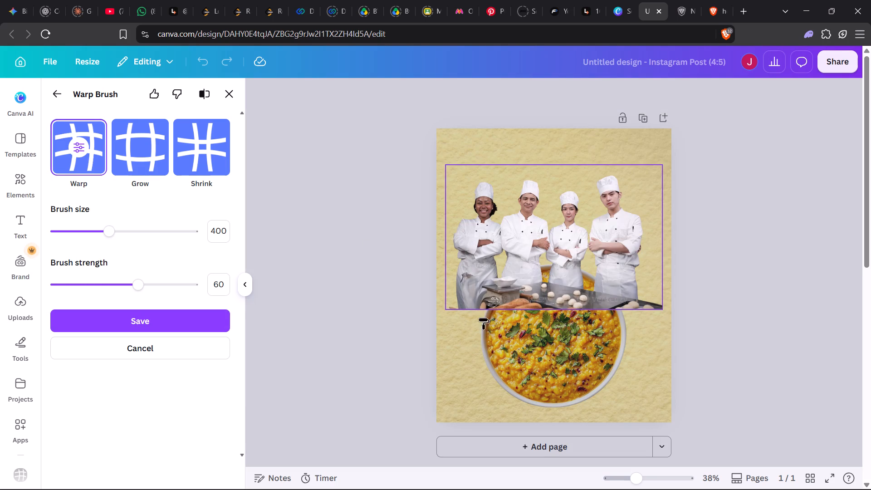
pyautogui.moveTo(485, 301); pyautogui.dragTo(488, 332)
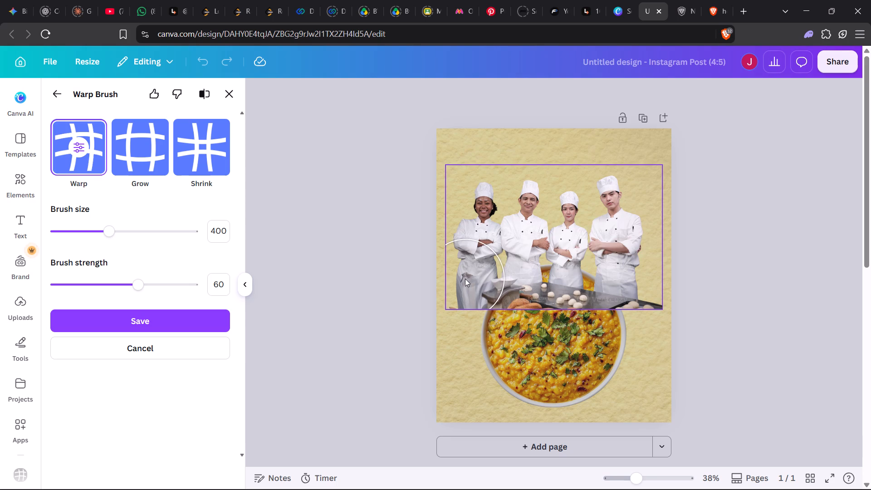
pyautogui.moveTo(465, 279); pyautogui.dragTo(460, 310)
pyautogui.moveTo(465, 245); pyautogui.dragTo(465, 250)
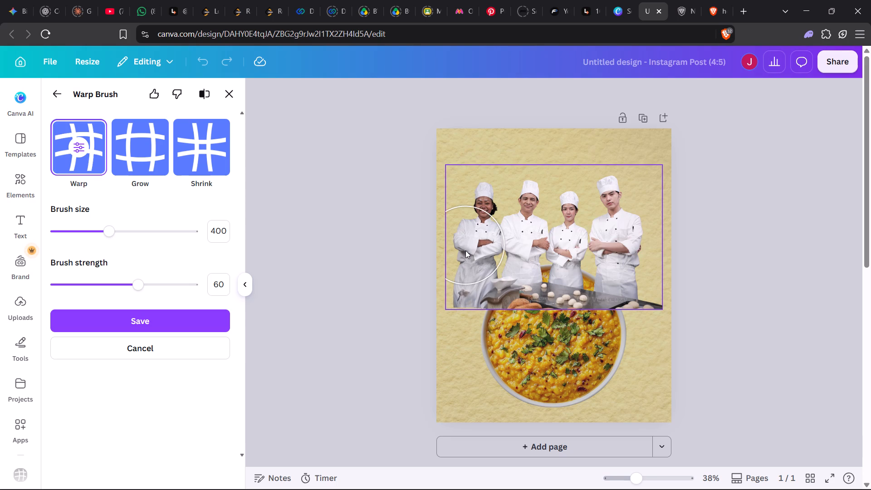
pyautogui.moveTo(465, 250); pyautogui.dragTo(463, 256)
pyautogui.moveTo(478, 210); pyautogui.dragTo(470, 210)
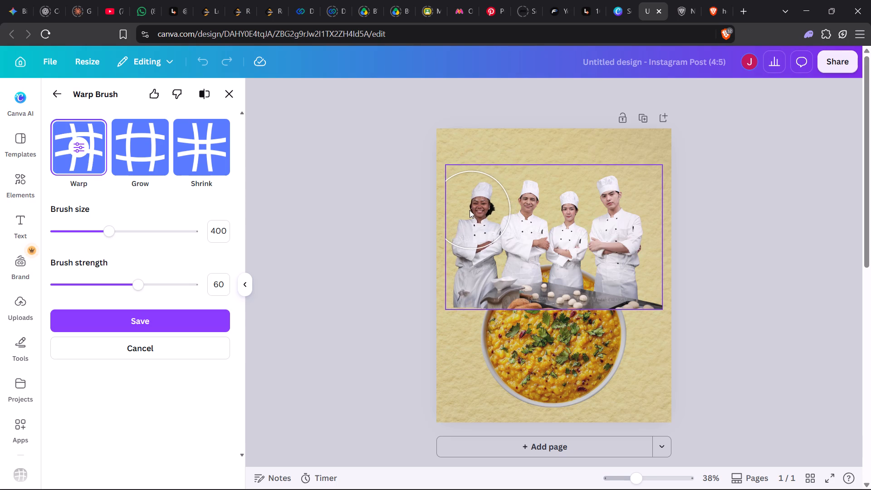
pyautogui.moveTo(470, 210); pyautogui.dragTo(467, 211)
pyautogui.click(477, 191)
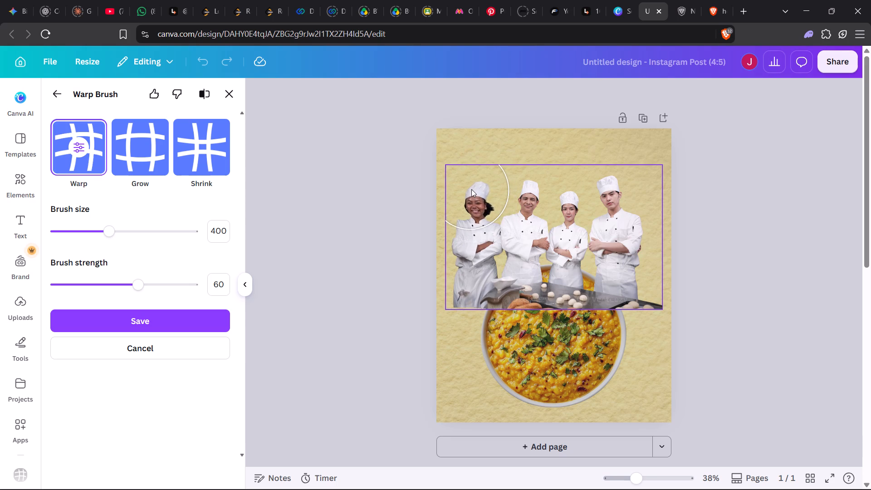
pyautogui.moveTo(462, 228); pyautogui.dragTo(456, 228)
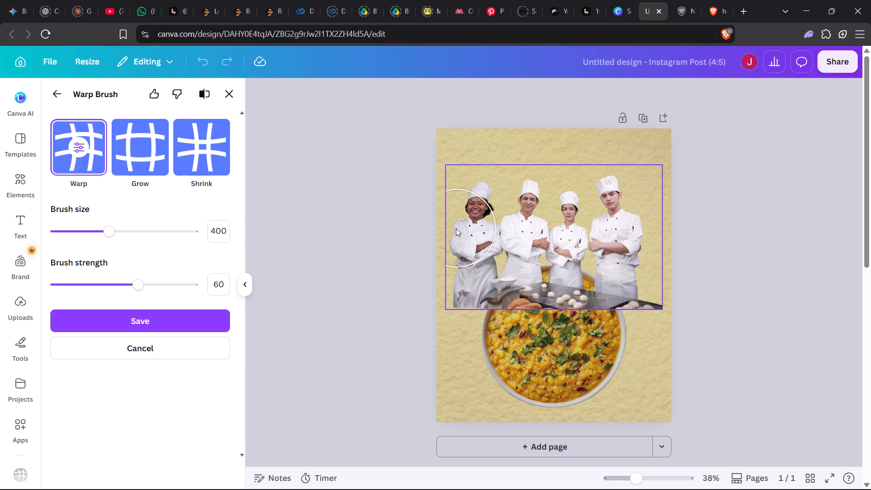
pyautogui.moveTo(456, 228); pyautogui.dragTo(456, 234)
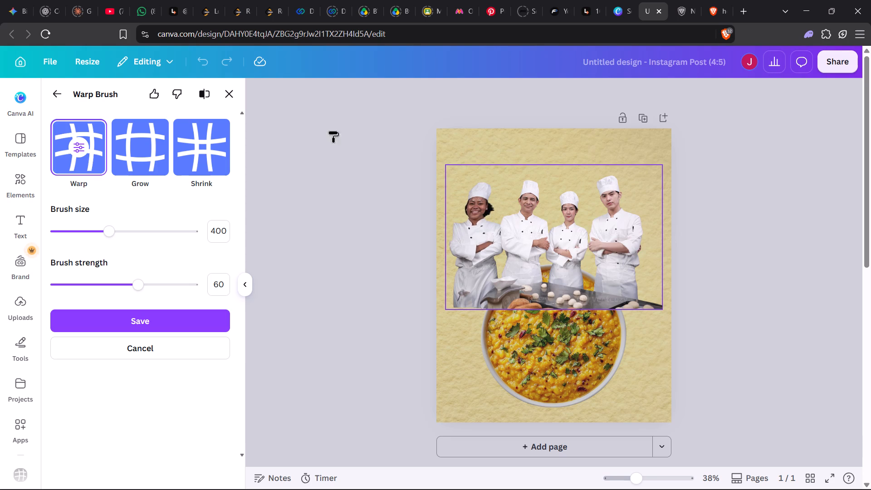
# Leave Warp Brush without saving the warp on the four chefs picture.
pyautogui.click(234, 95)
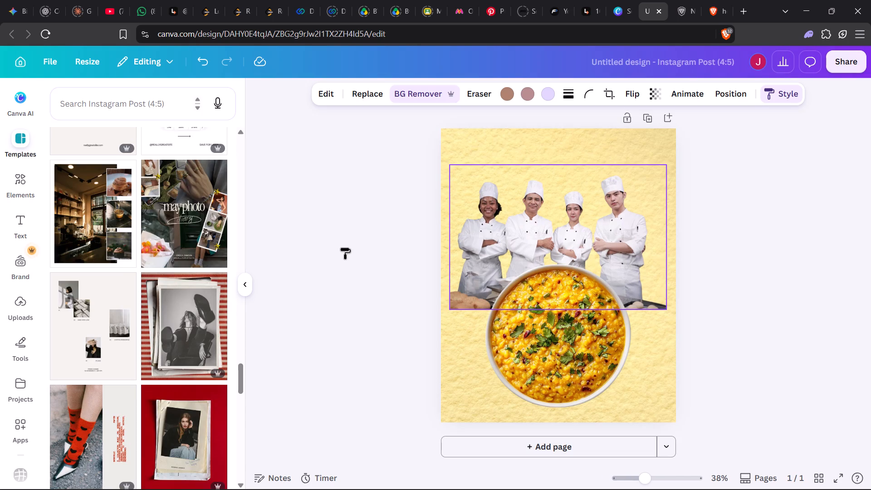
# Deselect the four chefs picture and browse the suggested Instagram Post (4:5) templates for layout ideas.
pyautogui.click(345, 248)
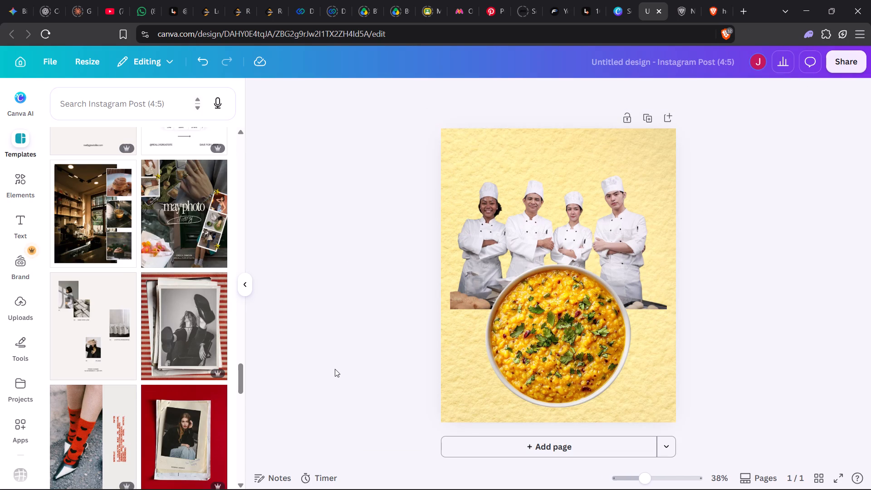
pyautogui.scroll(-1, 176, 282)
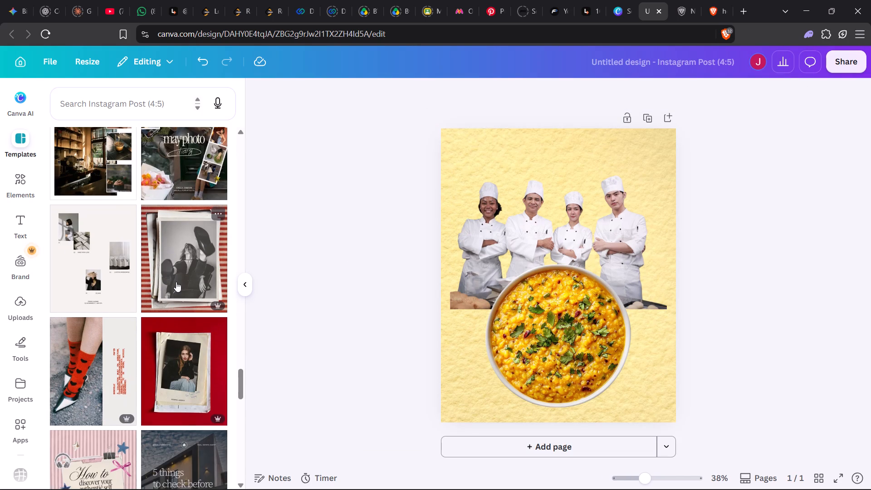
pyautogui.scroll(-1, 176, 282)
pyautogui.scroll(1, 176, 282)
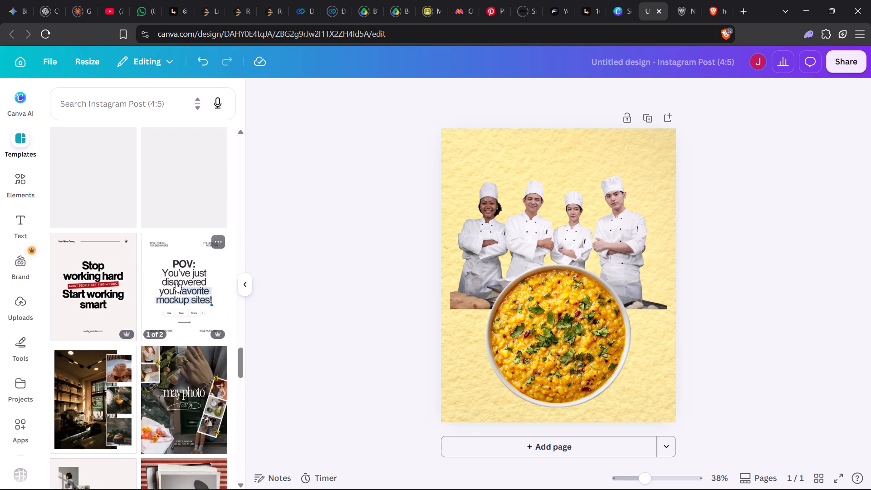
pyautogui.scroll(2, 176, 282)
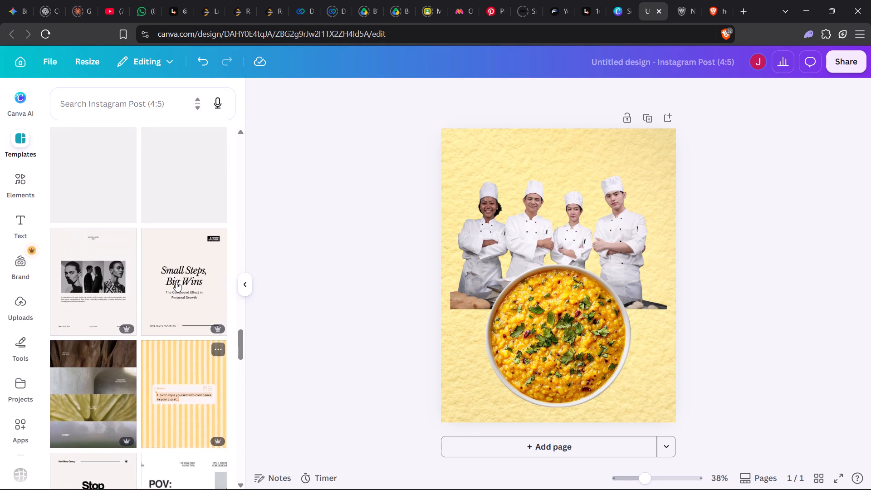
pyautogui.scroll(-4, 176, 282)
pyautogui.scroll(3, 176, 282)
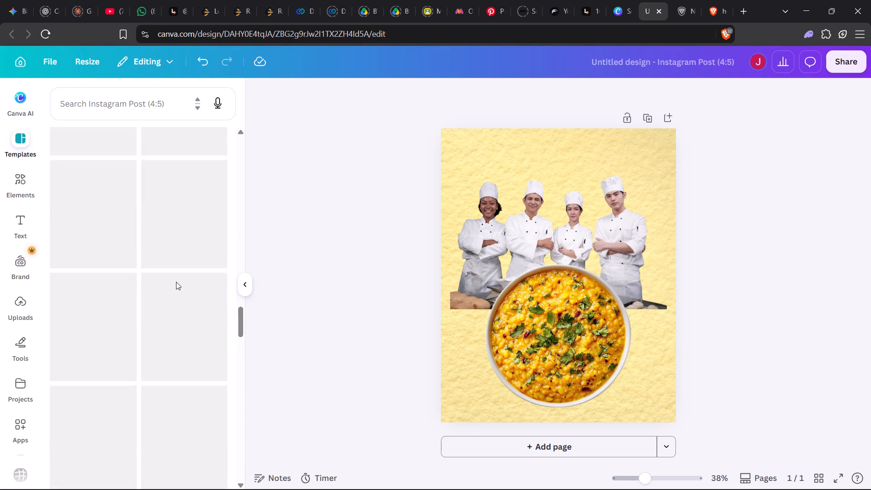
pyautogui.scroll(8, 176, 282)
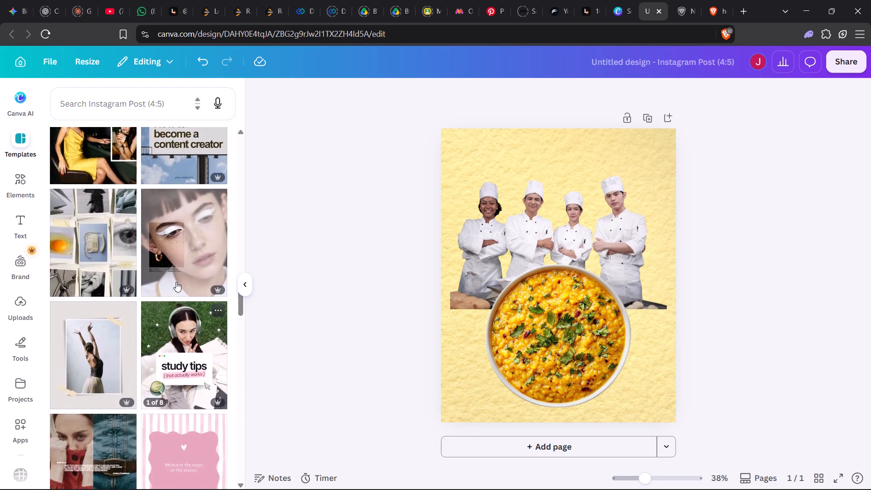
pyautogui.scroll(8, 176, 282)
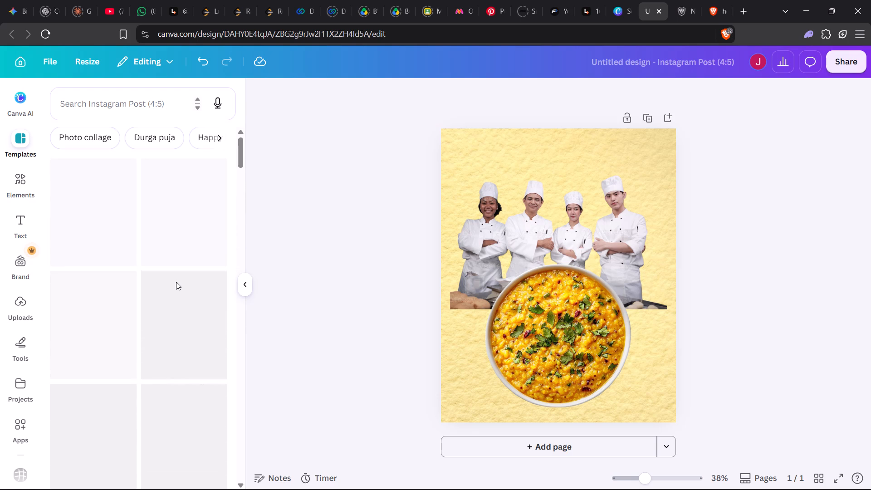
pyautogui.scroll(3, 176, 282)
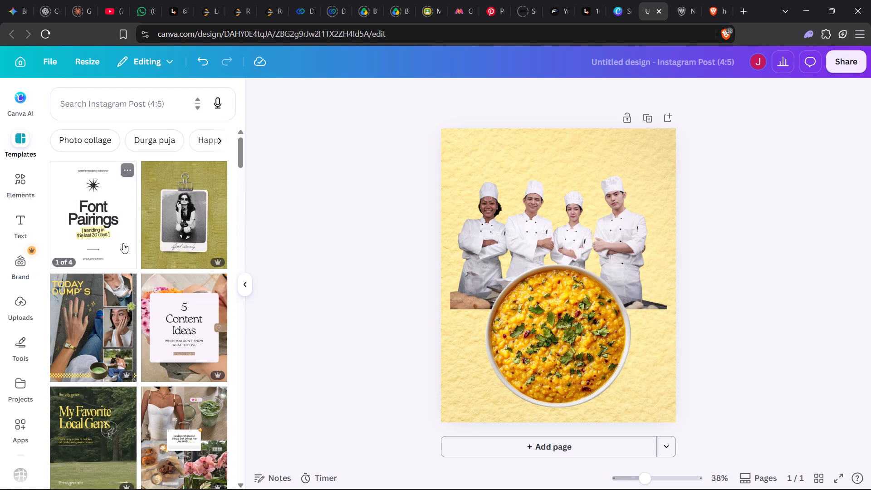
# Search the Instagram Post (4:5) templates for the suggested topic Durga puja.
pyautogui.click(137, 109)
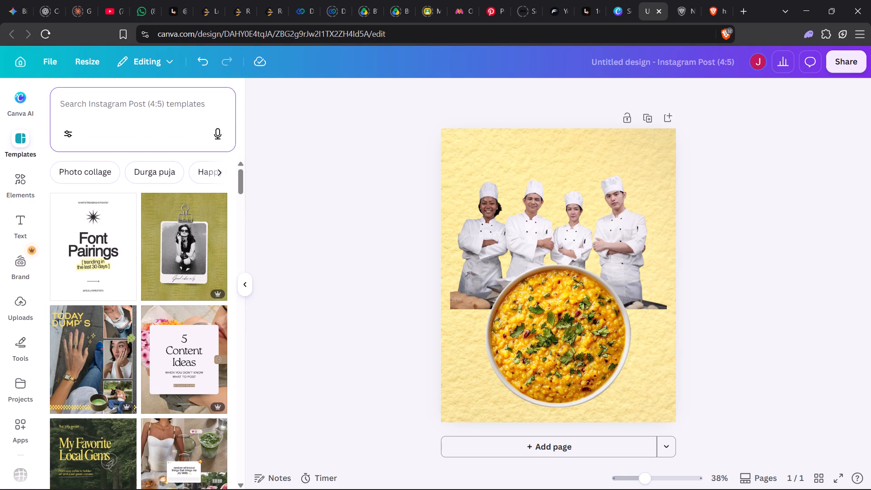
pyautogui.click(137, 109)
pyautogui.click(154, 175)
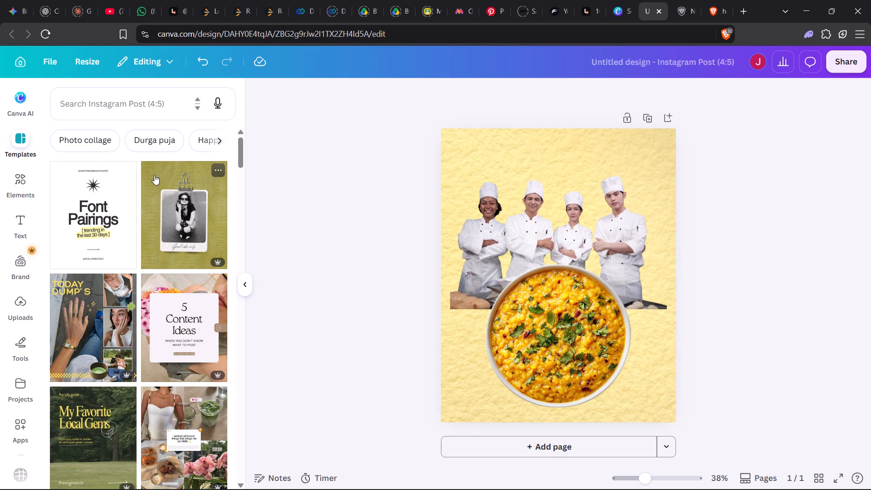
pyautogui.click(142, 139)
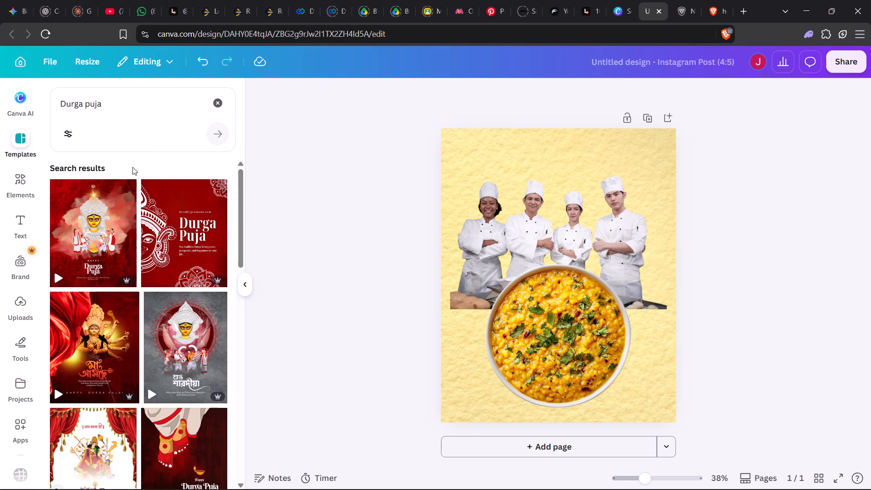
# Browse the Durga puja template results for design ideas.
pyautogui.scroll(-3, 132, 167)
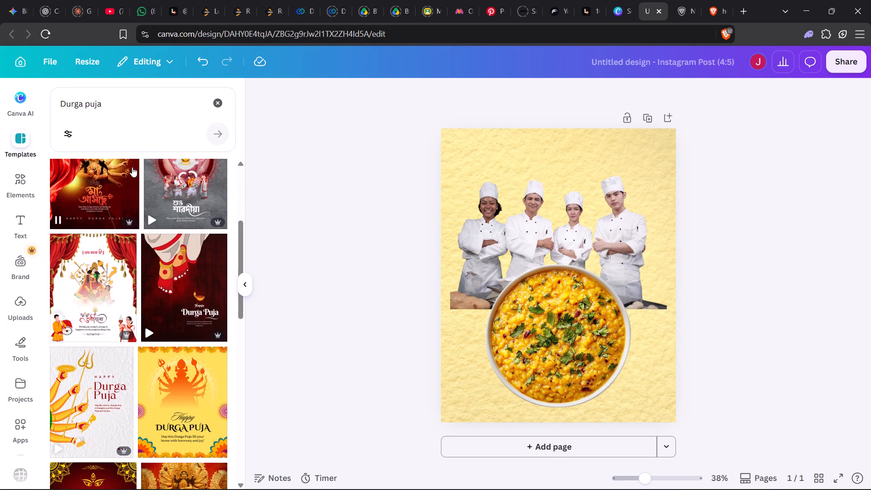
pyautogui.scroll(-2, 132, 167)
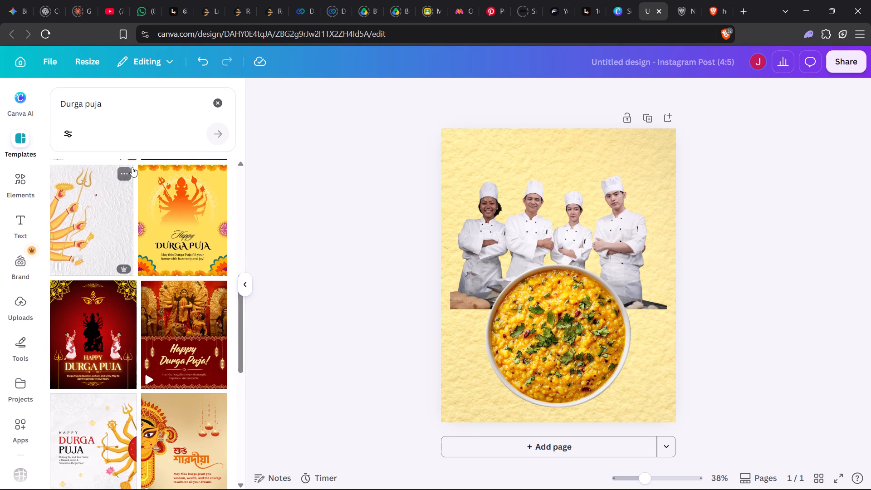
pyautogui.scroll(-1, 132, 167)
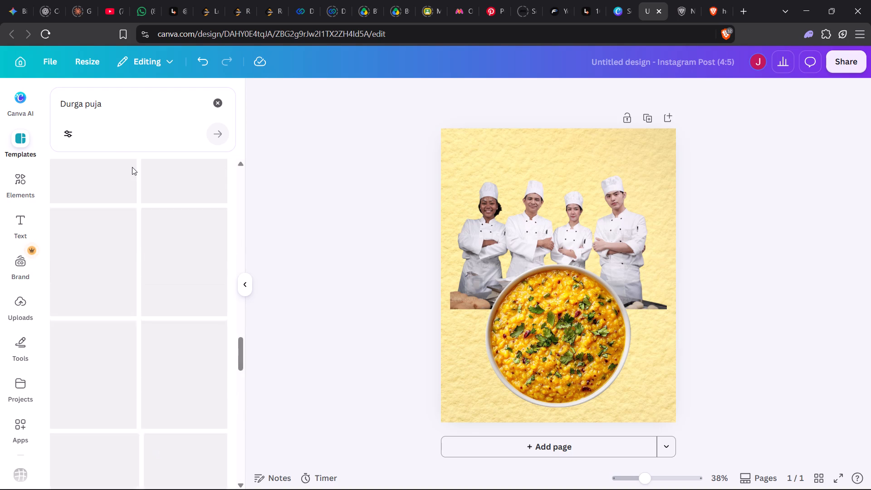
pyautogui.scroll(19, 132, 167)
# Search the templates for "let them cook" and look through the results for cooking poster ideas.
pyautogui.click(221, 101)
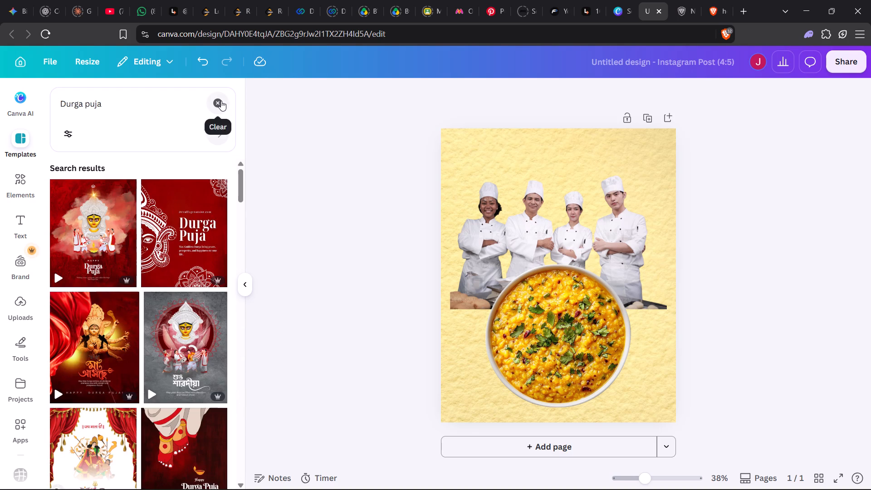
pyautogui.write('let them cook')
pyautogui.press('Return')
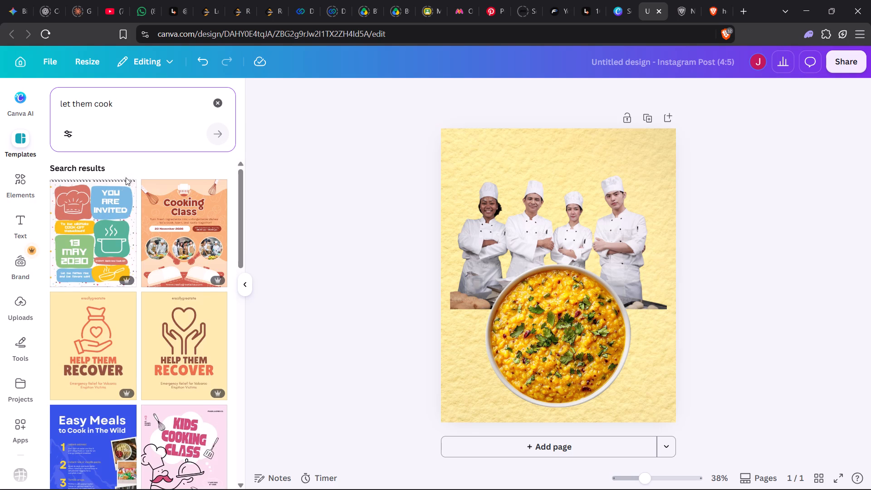
pyautogui.scroll(-4, 126, 177)
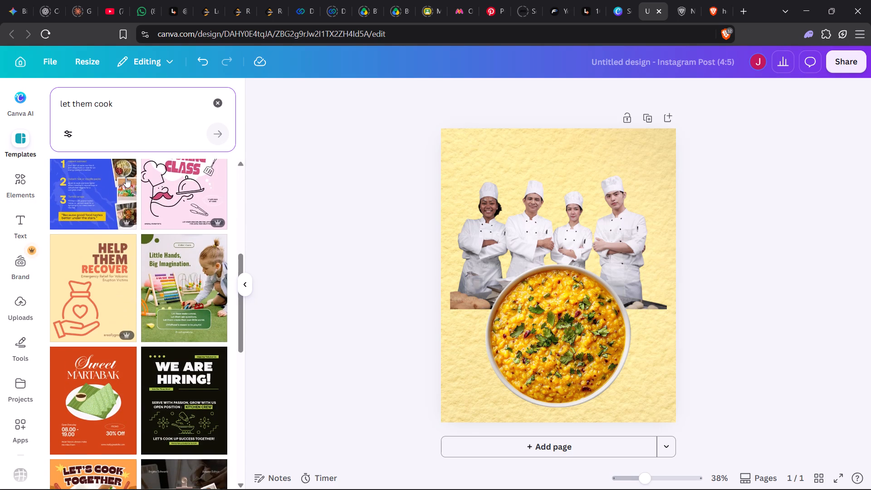
pyautogui.scroll(-3, 126, 177)
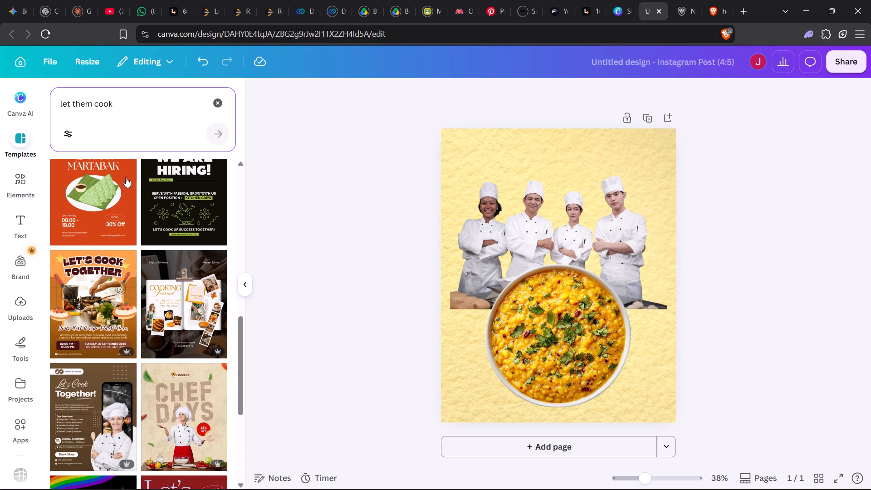
pyautogui.scroll(-3, 126, 177)
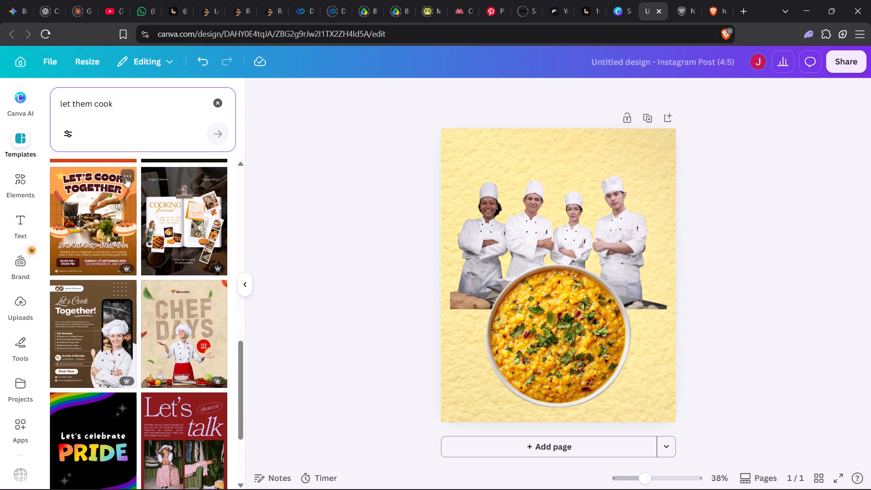
pyautogui.scroll(8, 126, 177)
pyautogui.hscroll(4, 173, 108)
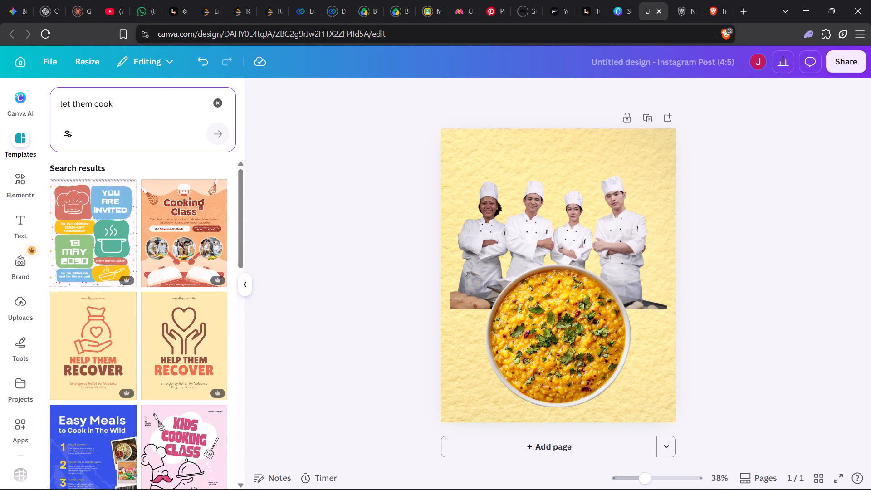
# Clear the template search and examine the pages and fonts of the Black and Yellow Minimalist Font Pairings template.
pyautogui.click(214, 105)
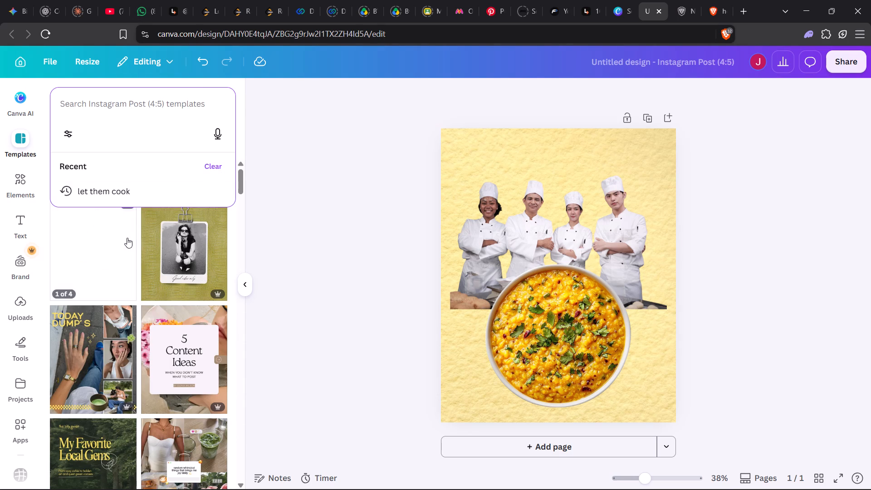
pyautogui.scroll(-1, 168, 281)
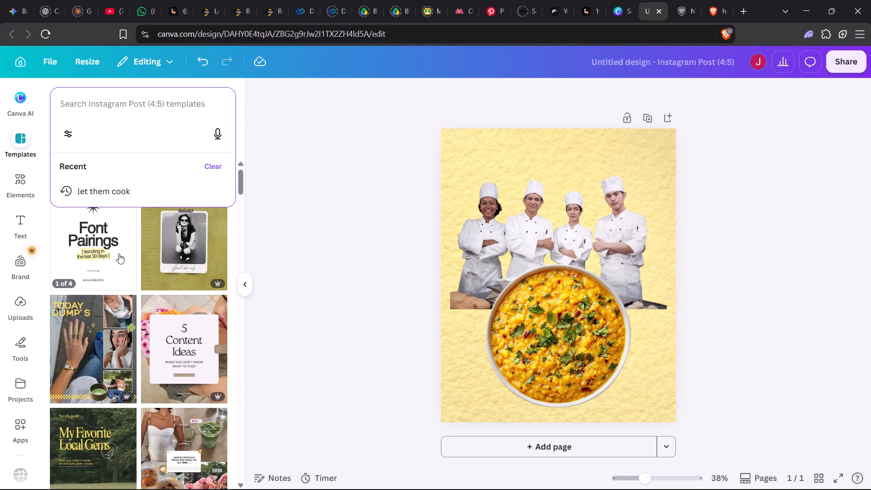
pyautogui.click(119, 254)
pyautogui.scroll(-1, 157, 269)
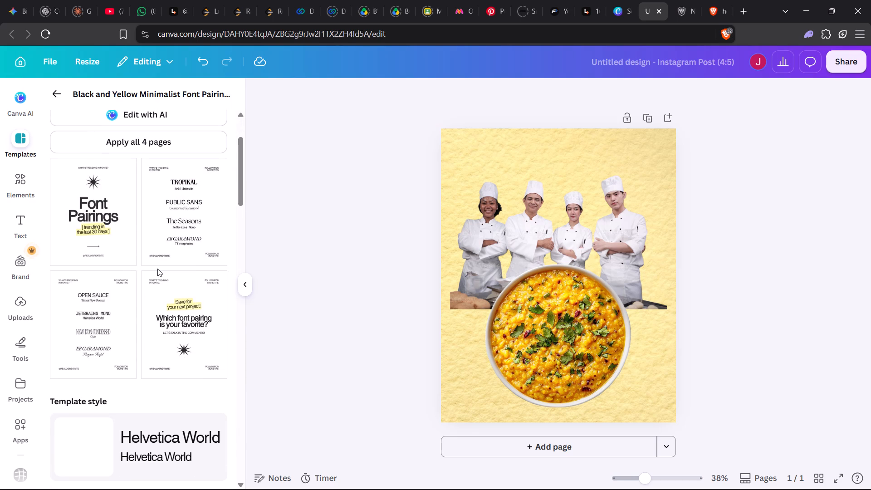
pyautogui.scroll(-1, 137, 267)
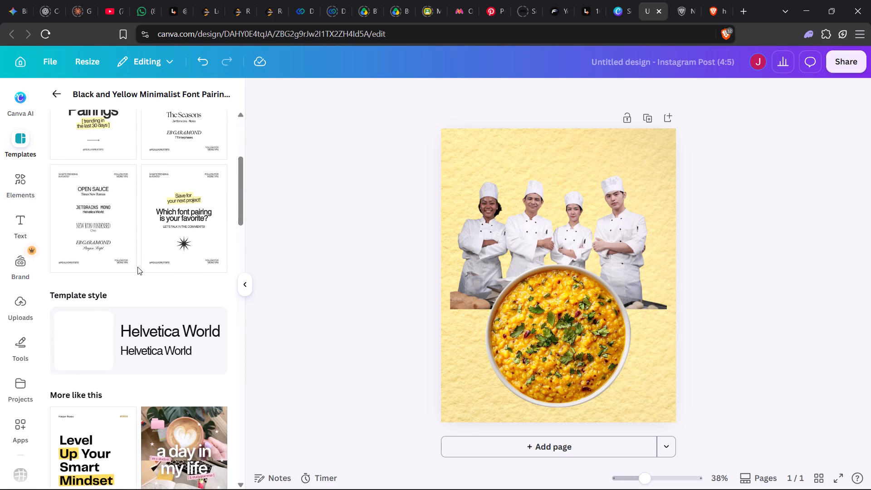
pyautogui.scroll(-2, 137, 267)
pyautogui.scroll(2, 137, 267)
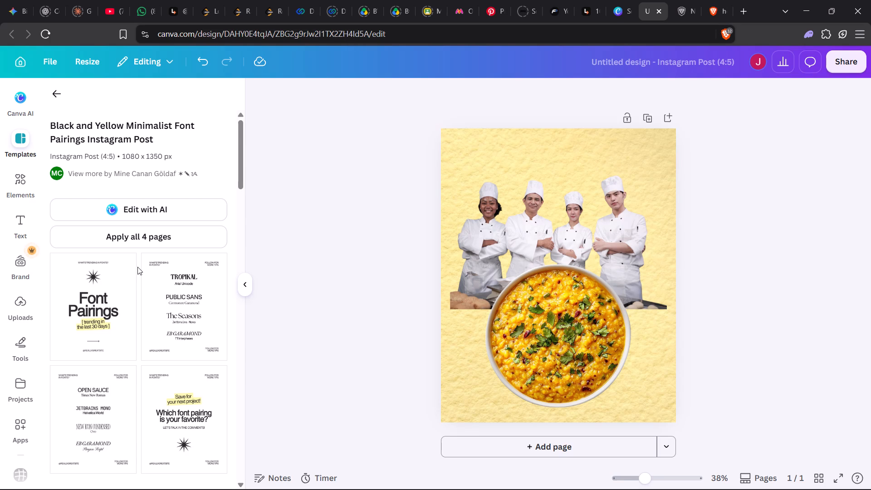
# Look through the default text styles, text apps and font combinations for a title style.
pyautogui.click(14, 226)
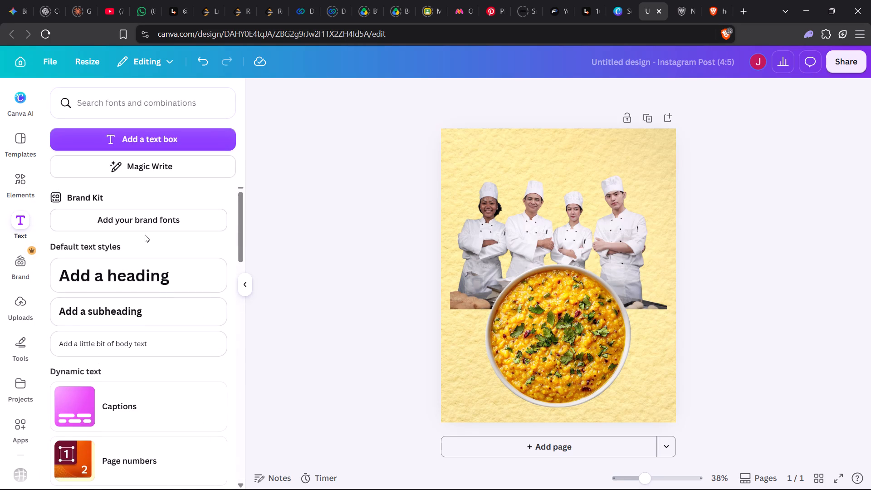
pyautogui.scroll(-4, 145, 235)
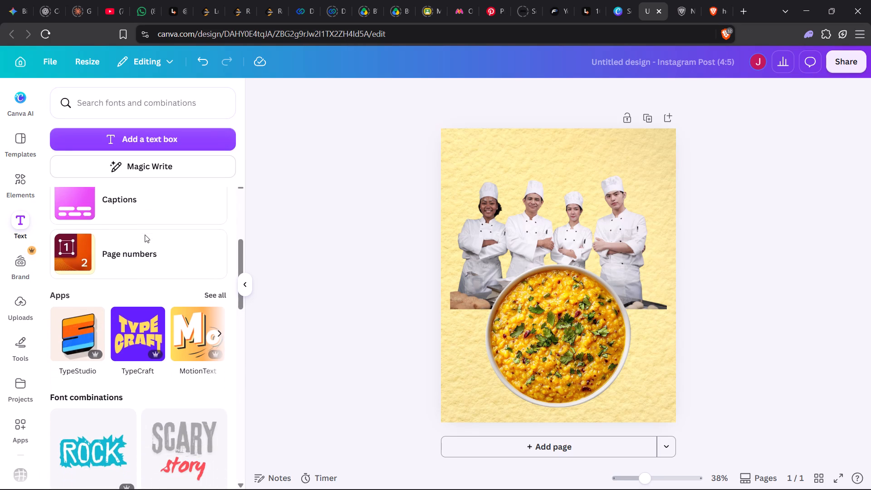
pyautogui.scroll(-4, 145, 235)
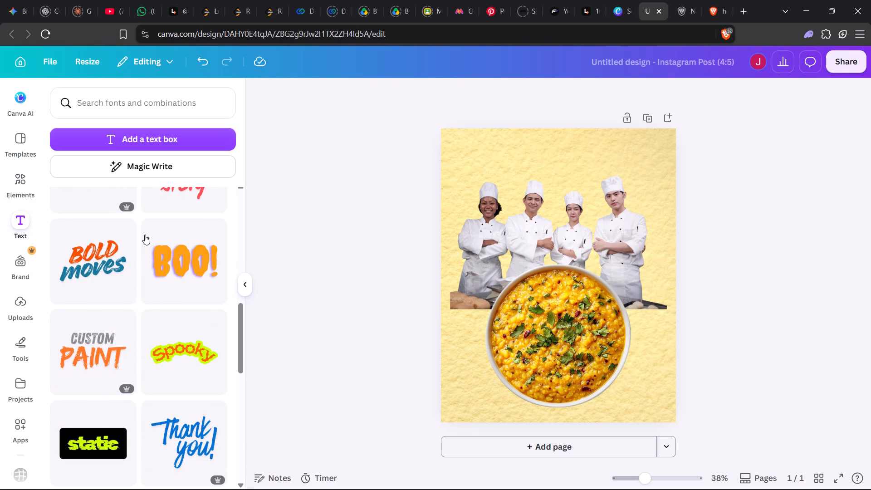
pyautogui.scroll(-2, 145, 235)
pyautogui.scroll(1, 138, 234)
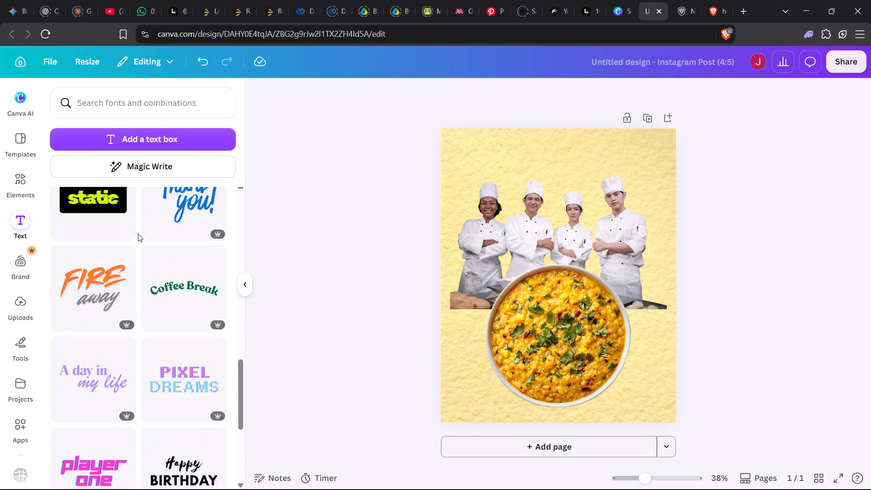
pyautogui.scroll(5, 138, 234)
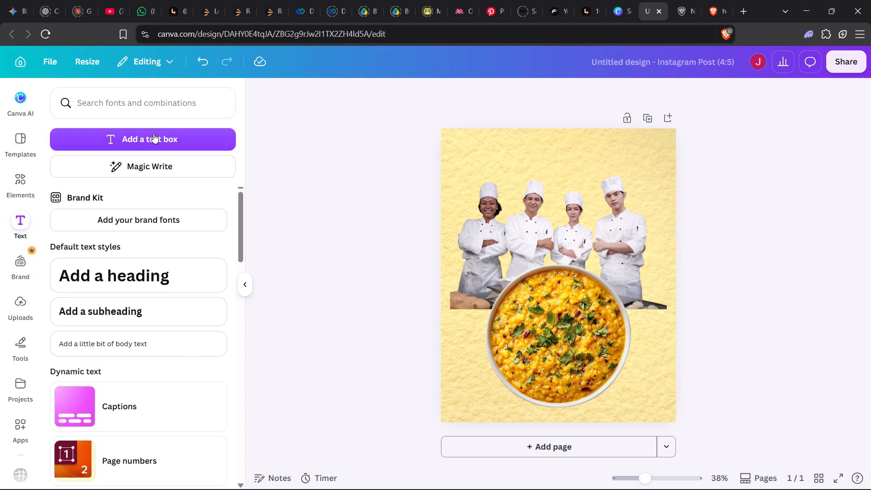
# Add a text box reading "Let Them Cook" and place it centred just above the four chefs' heads.
pyautogui.click(152, 138)
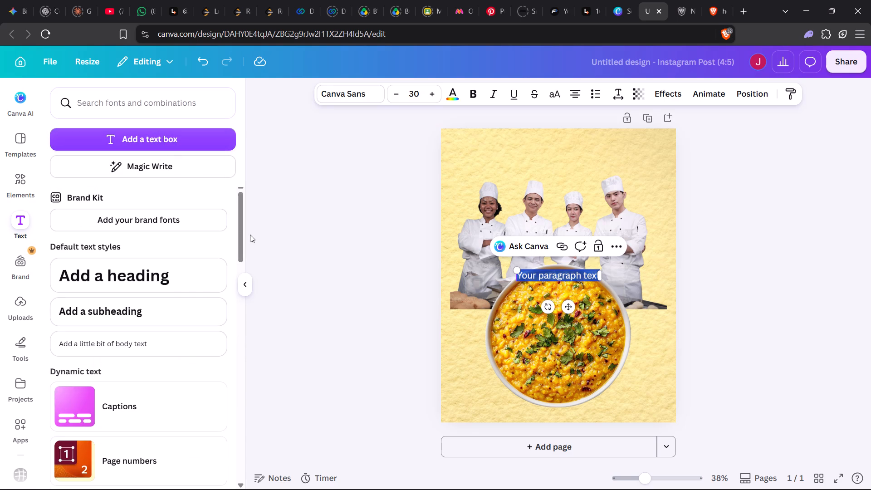
pyautogui.write('Let Them')
pyautogui.press('space')
pyautogui.write('Cook')
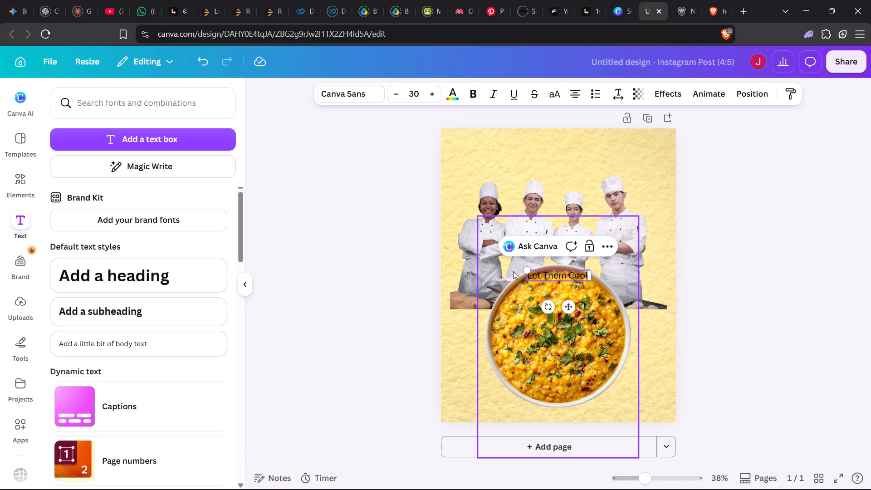
pyautogui.doubleClick(553, 274)
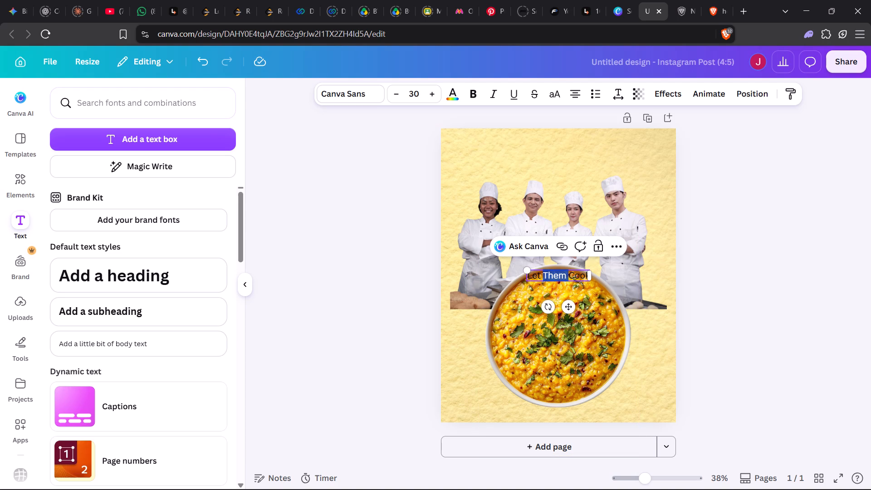
pyautogui.click(740, 355)
pyautogui.moveTo(564, 272); pyautogui.dragTo(559, 159)
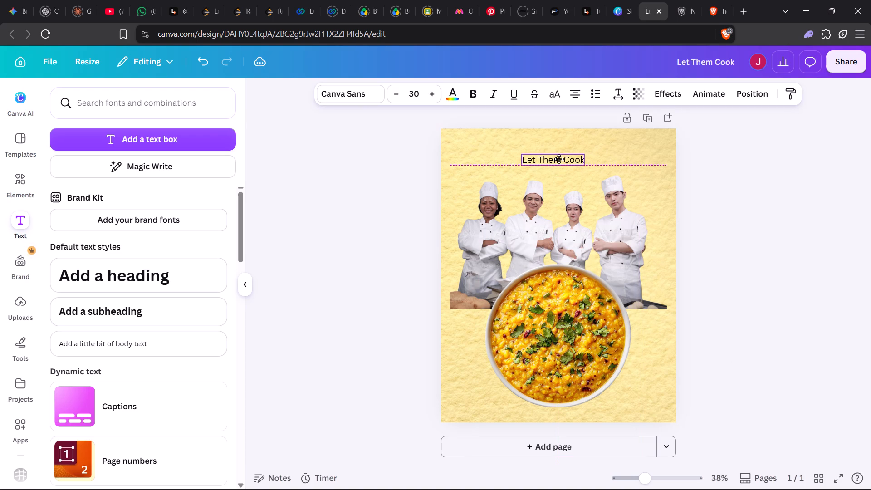
pyautogui.moveTo(559, 159); pyautogui.dragTo(562, 160)
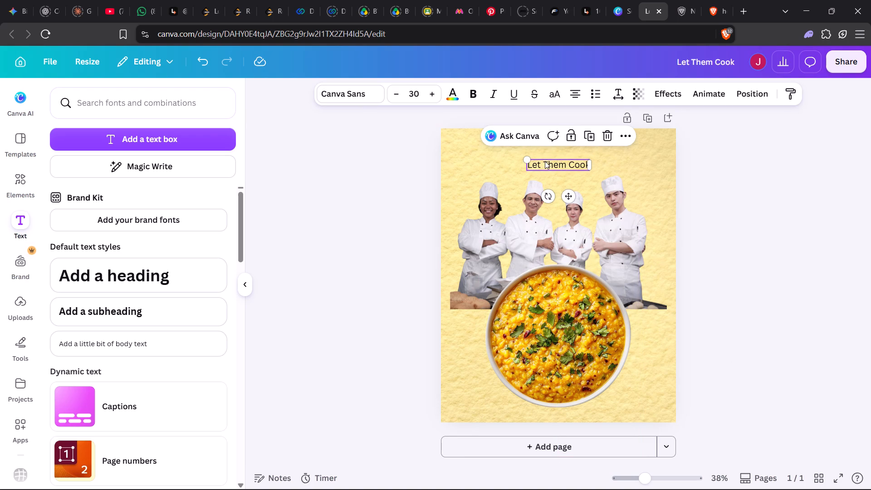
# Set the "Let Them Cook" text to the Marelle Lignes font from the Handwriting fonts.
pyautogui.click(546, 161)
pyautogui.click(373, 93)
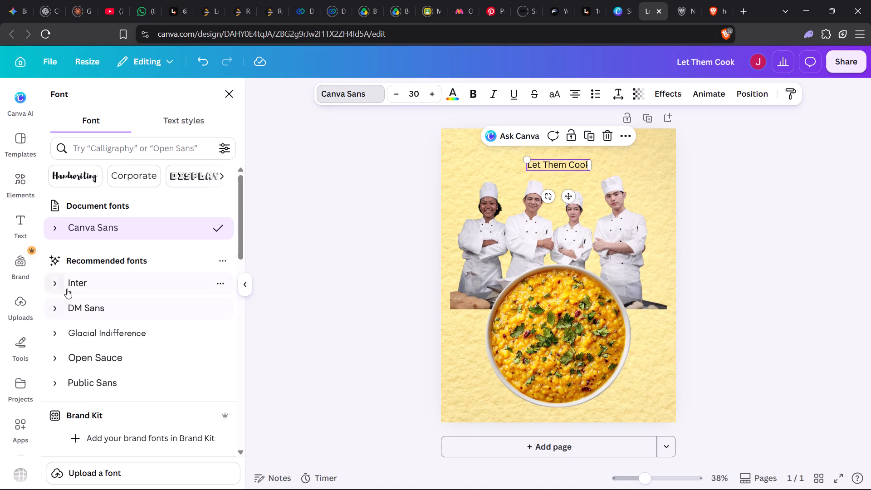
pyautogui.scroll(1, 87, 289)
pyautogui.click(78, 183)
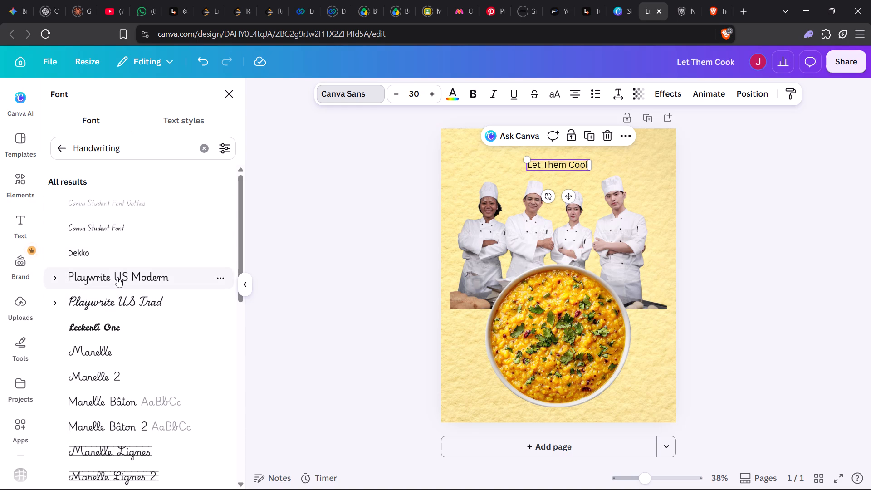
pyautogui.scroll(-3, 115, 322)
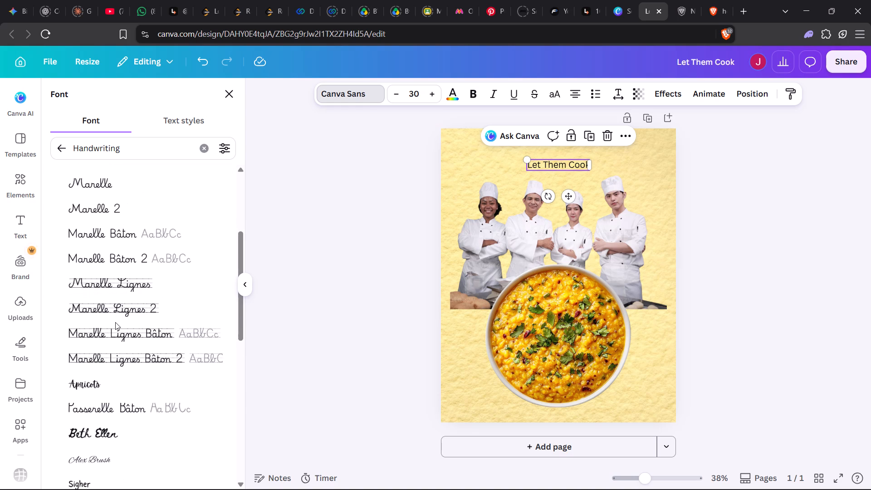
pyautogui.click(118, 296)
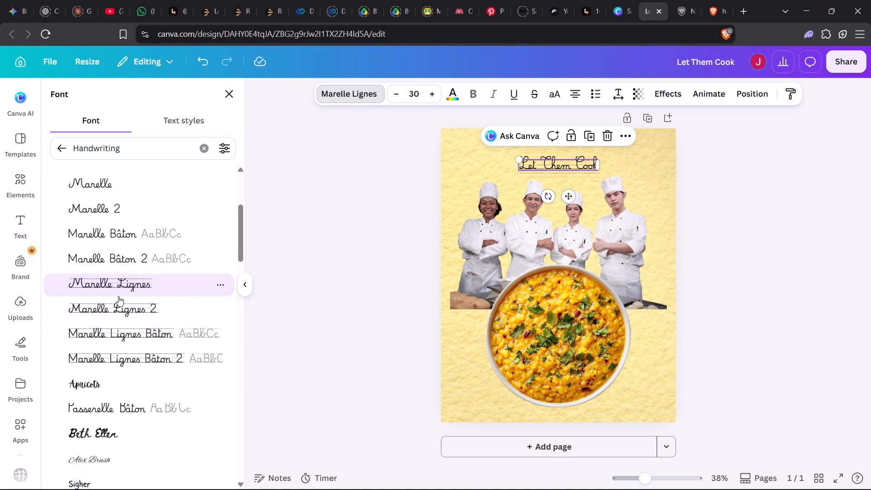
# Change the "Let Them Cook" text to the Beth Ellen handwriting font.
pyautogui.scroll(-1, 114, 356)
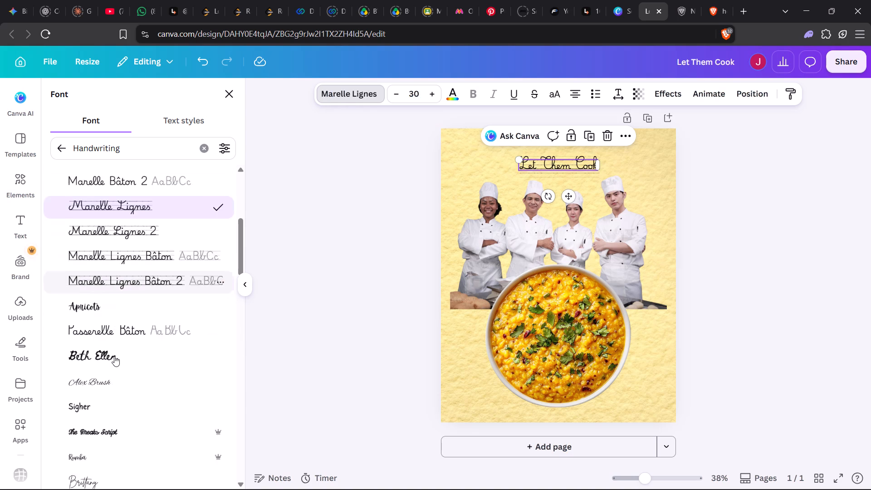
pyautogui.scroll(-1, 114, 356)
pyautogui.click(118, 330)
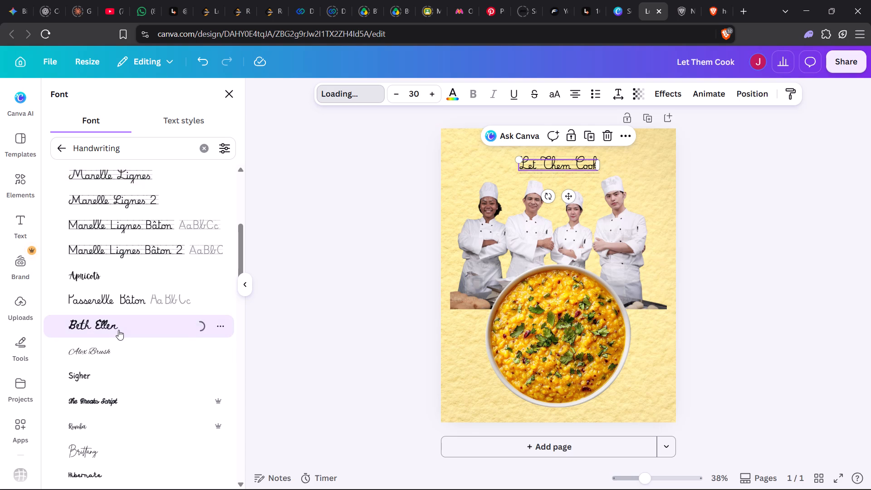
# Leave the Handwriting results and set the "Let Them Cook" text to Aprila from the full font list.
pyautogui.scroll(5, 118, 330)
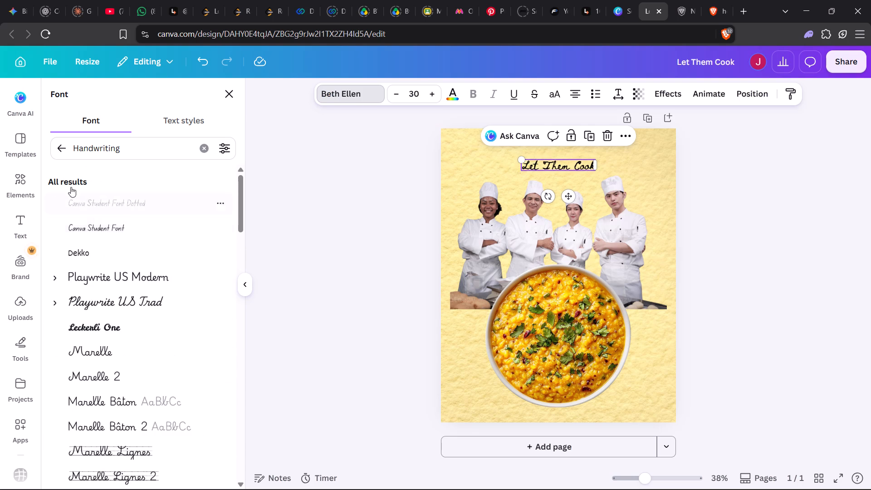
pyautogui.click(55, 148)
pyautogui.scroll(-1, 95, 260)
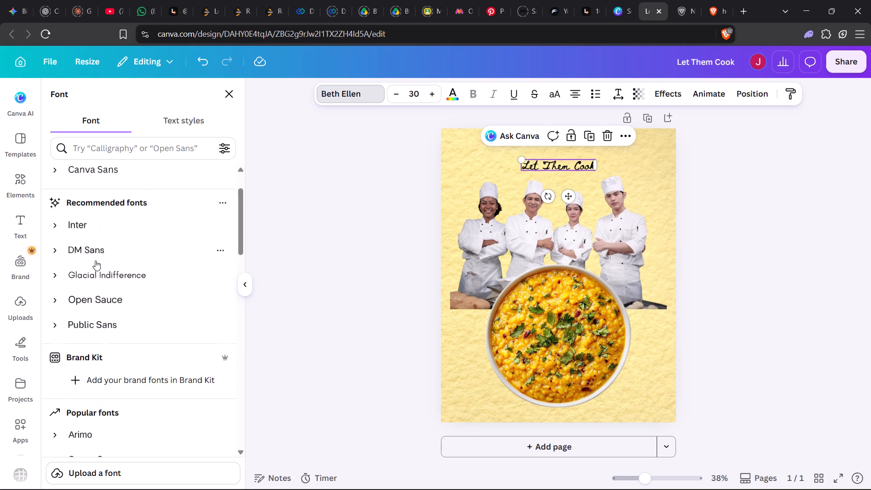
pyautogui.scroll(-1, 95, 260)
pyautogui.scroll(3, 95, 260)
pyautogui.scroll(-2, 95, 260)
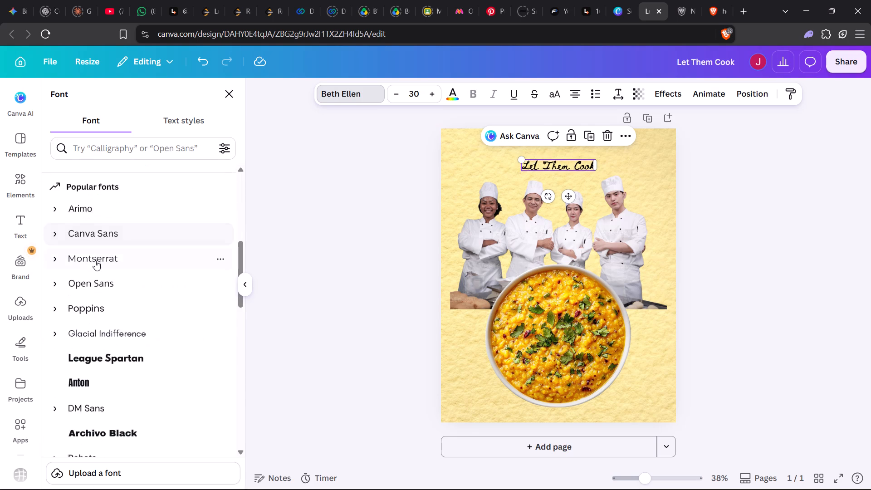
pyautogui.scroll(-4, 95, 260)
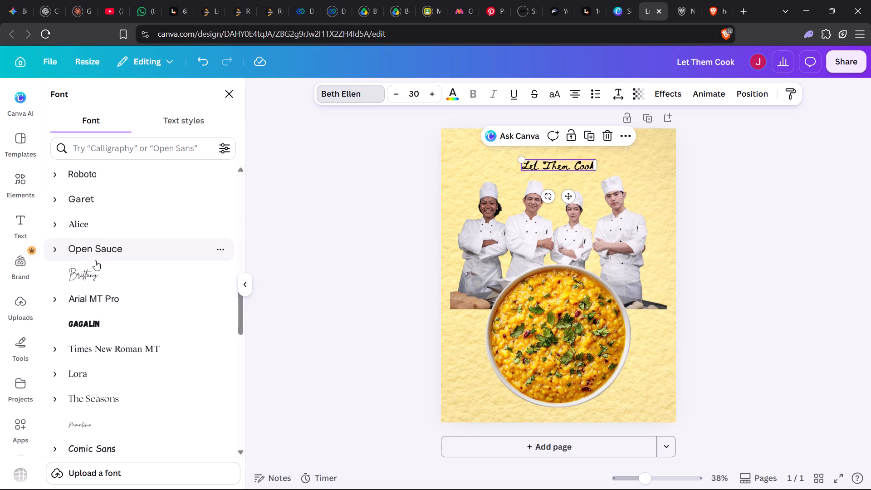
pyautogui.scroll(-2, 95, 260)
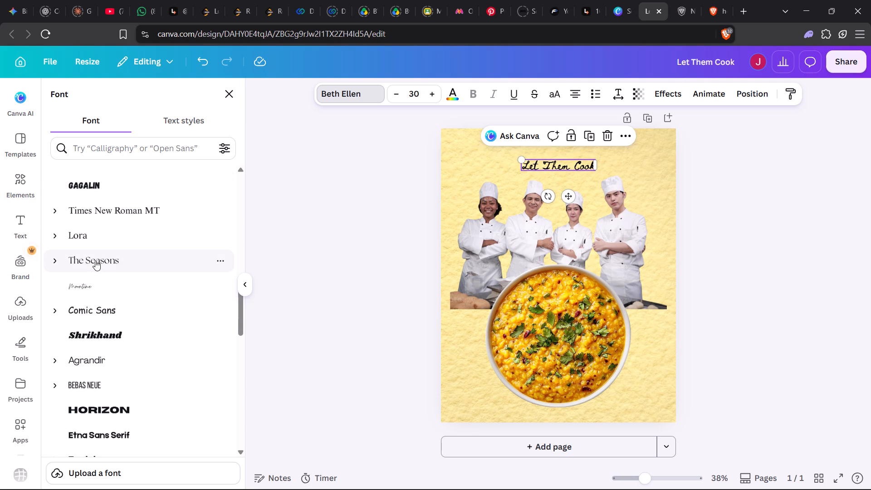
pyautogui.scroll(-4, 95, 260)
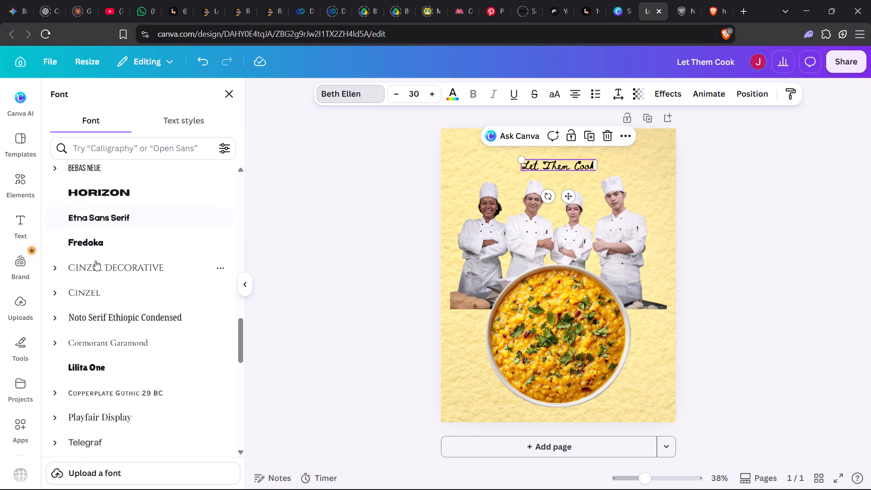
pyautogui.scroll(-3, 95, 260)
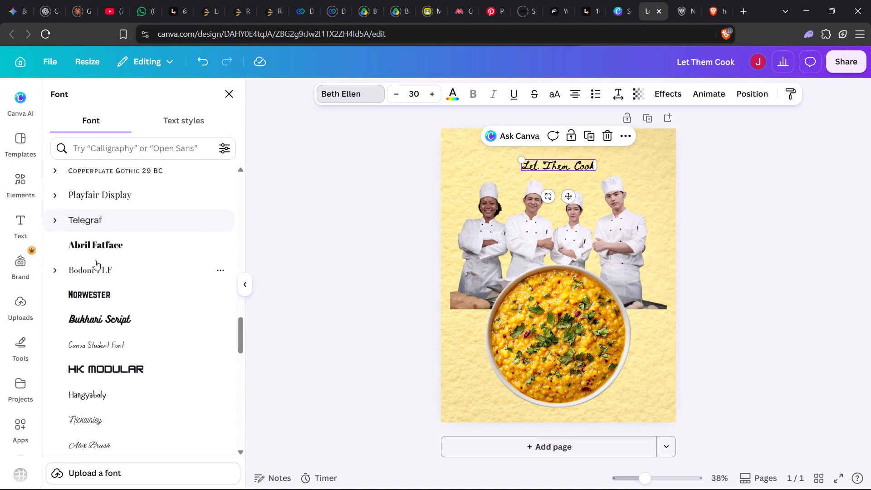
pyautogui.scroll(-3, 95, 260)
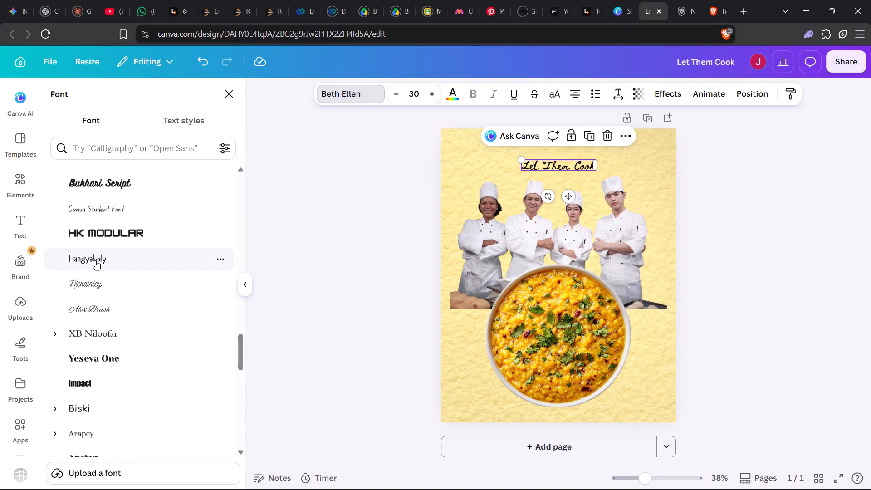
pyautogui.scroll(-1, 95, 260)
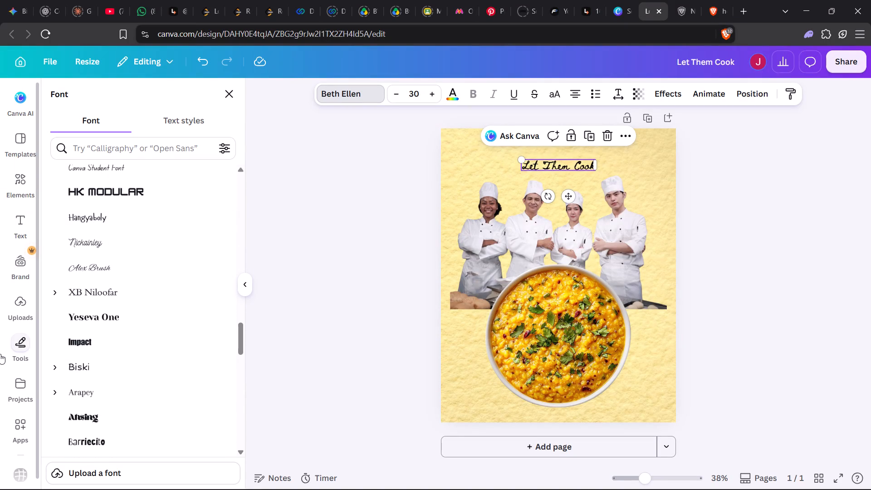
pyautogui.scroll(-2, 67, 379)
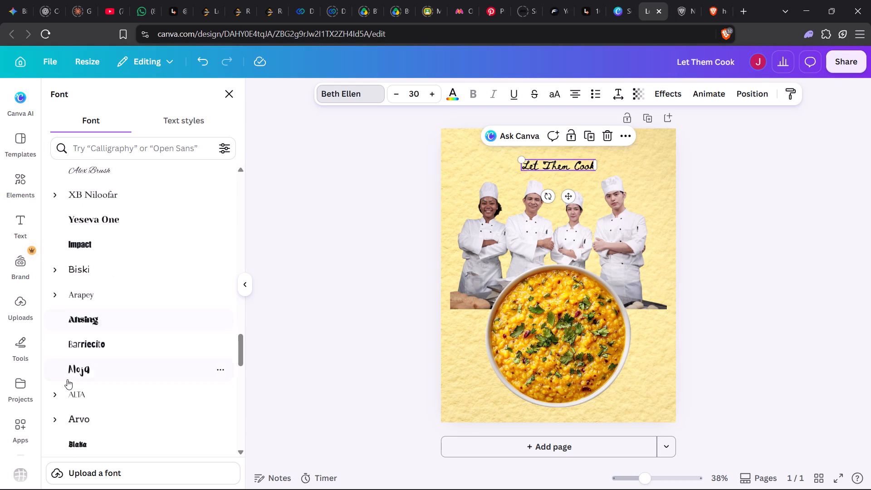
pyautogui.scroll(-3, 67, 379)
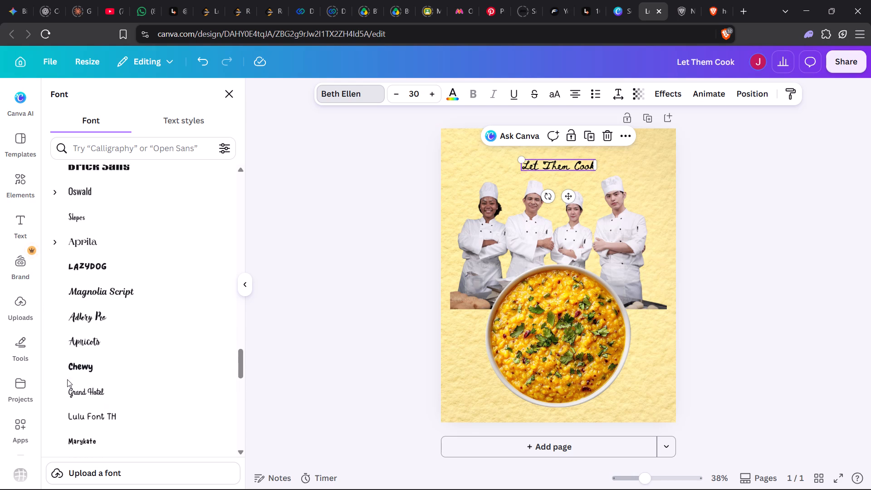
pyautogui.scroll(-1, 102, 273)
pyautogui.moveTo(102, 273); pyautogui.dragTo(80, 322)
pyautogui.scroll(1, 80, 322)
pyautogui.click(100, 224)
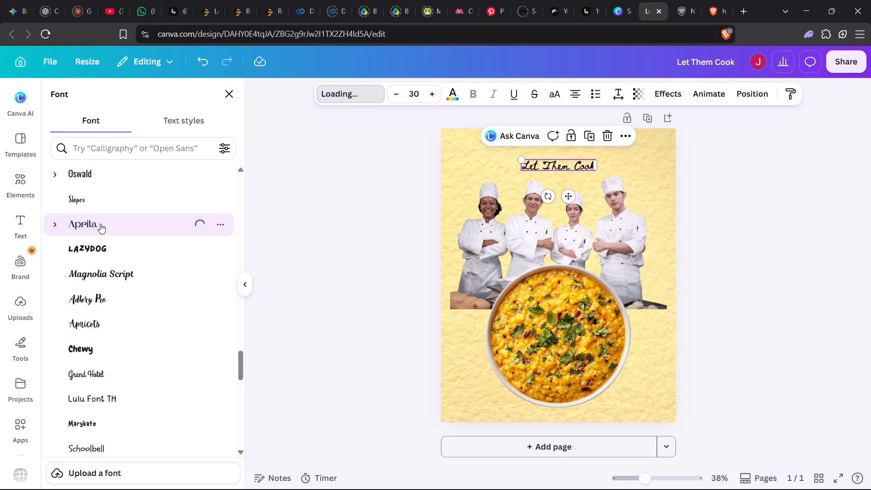
# Change the "Let Them Cook" text to the Hey Gotcha! font.
pyautogui.scroll(-2, 132, 296)
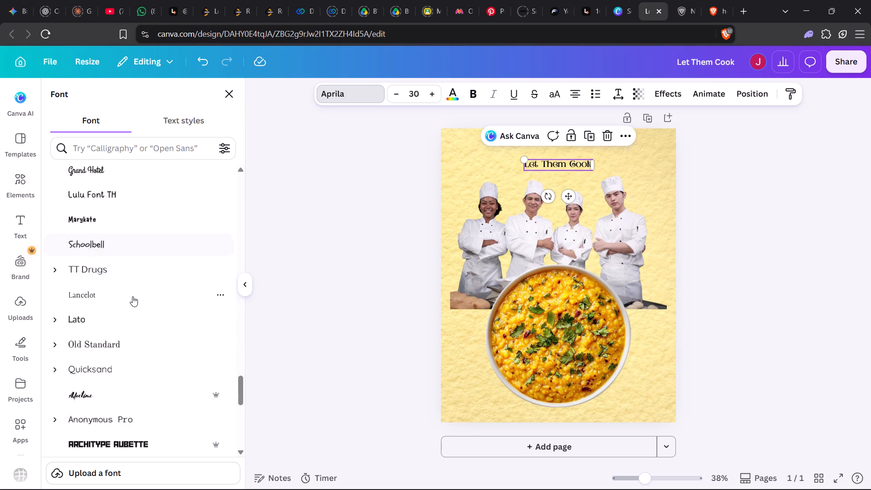
pyautogui.scroll(-2, 132, 296)
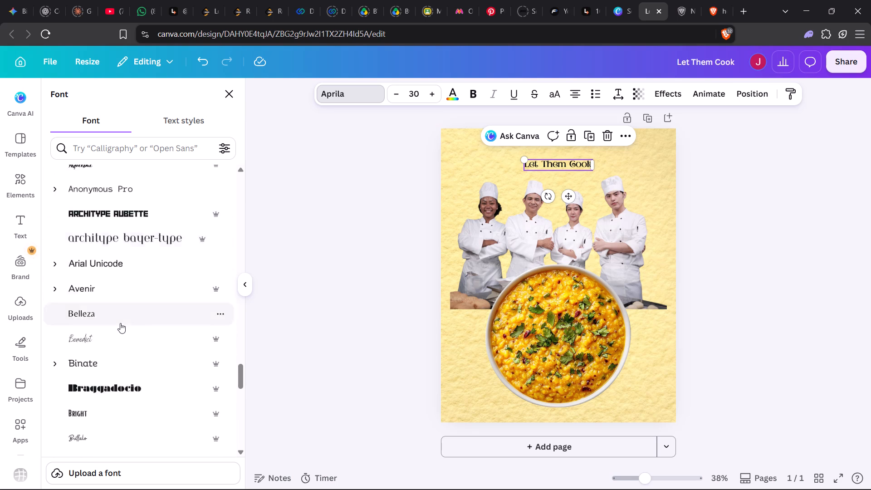
pyautogui.scroll(-2, 120, 323)
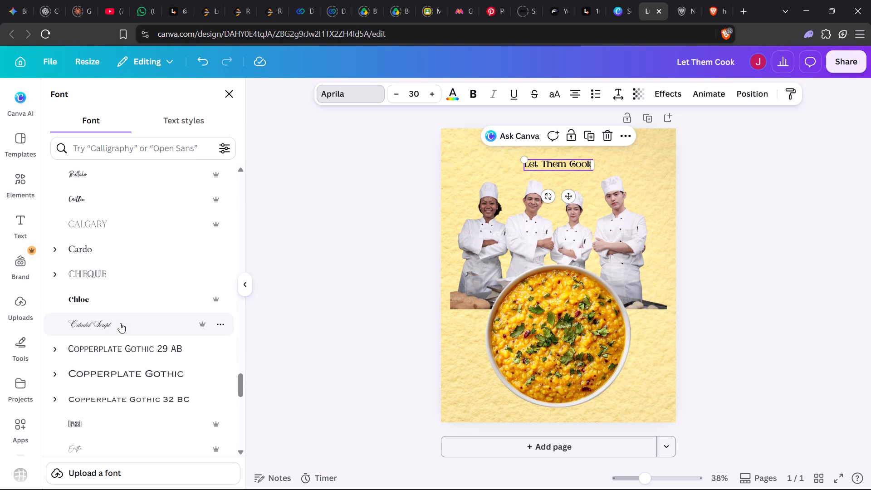
pyautogui.scroll(-2, 116, 353)
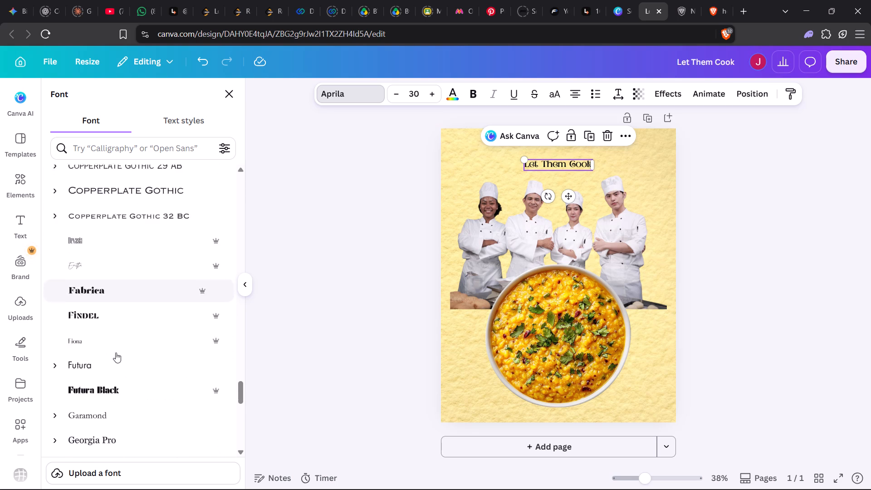
pyautogui.scroll(-4, 116, 353)
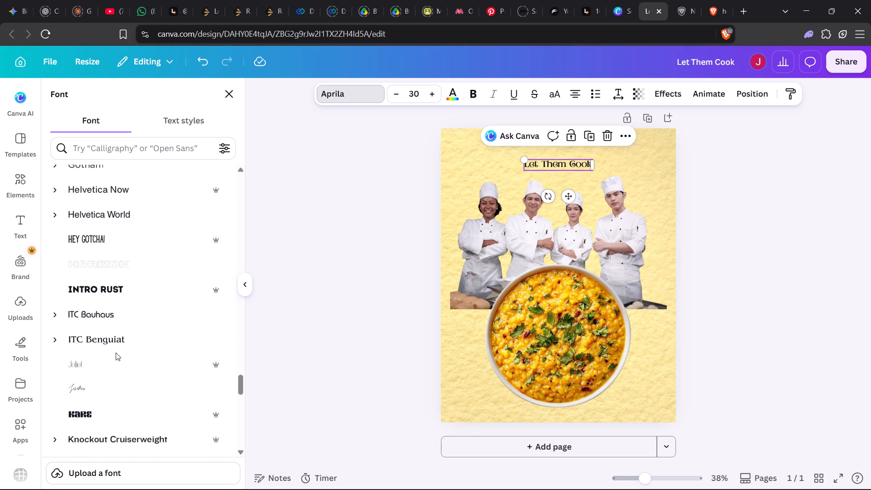
pyautogui.click(139, 249)
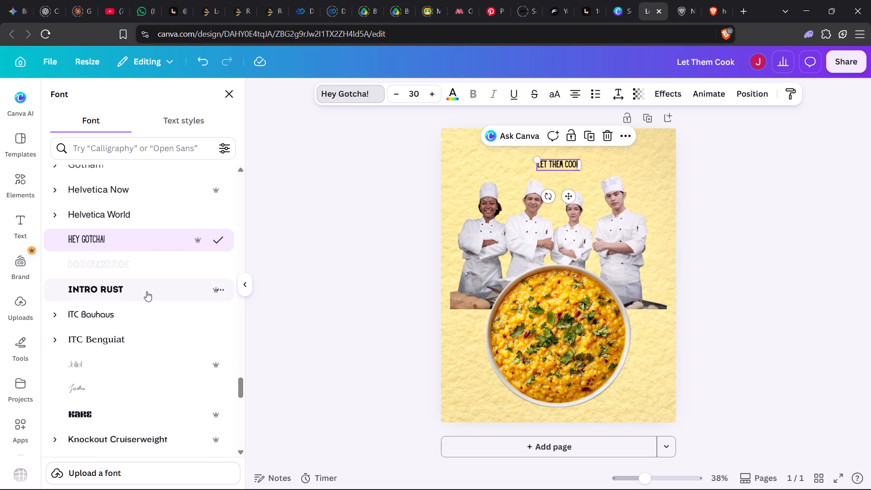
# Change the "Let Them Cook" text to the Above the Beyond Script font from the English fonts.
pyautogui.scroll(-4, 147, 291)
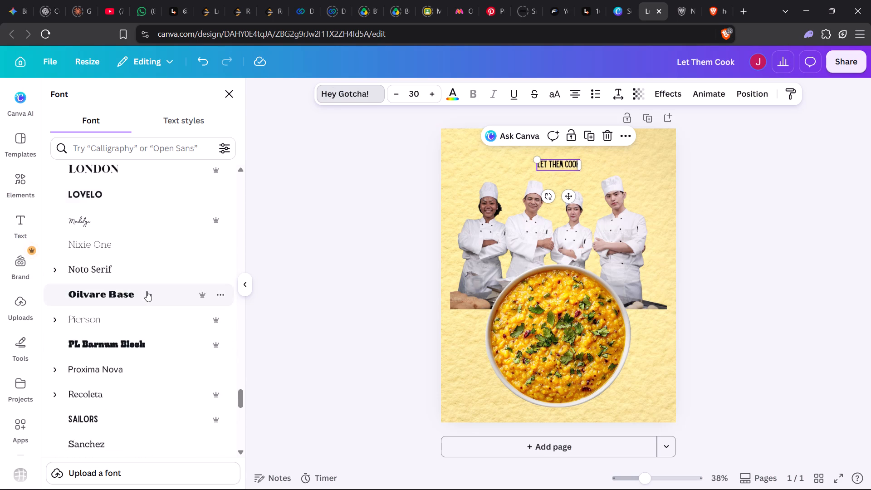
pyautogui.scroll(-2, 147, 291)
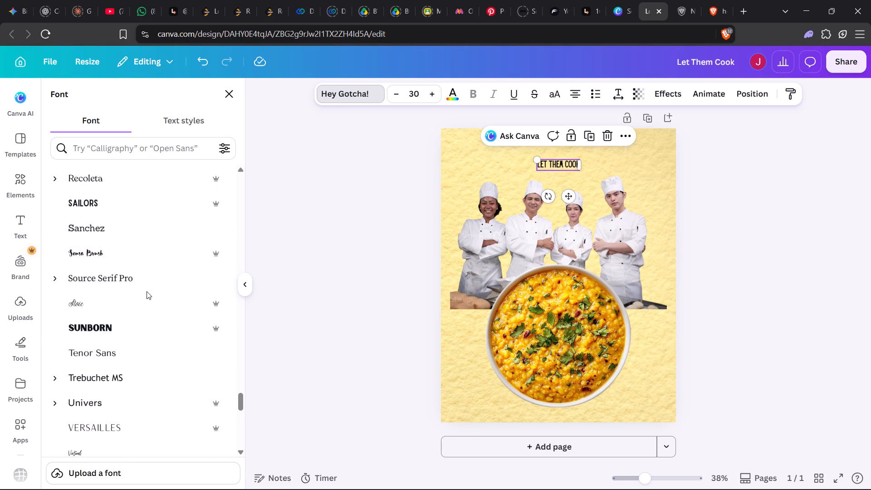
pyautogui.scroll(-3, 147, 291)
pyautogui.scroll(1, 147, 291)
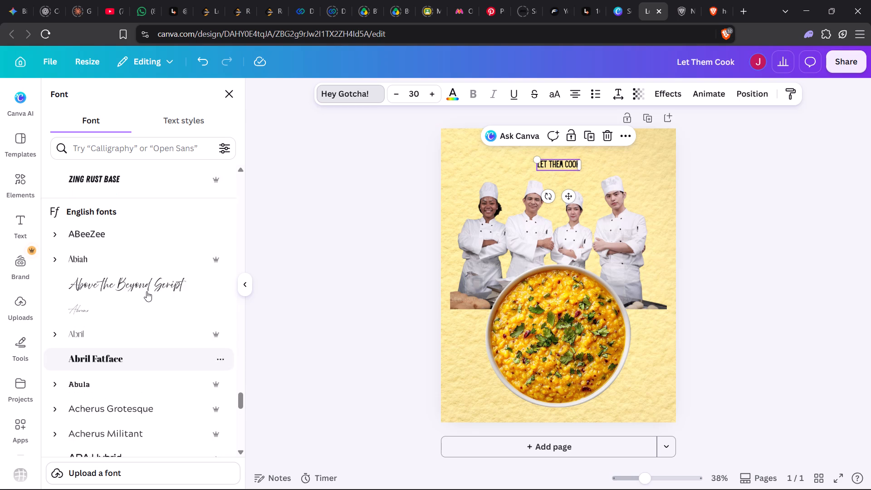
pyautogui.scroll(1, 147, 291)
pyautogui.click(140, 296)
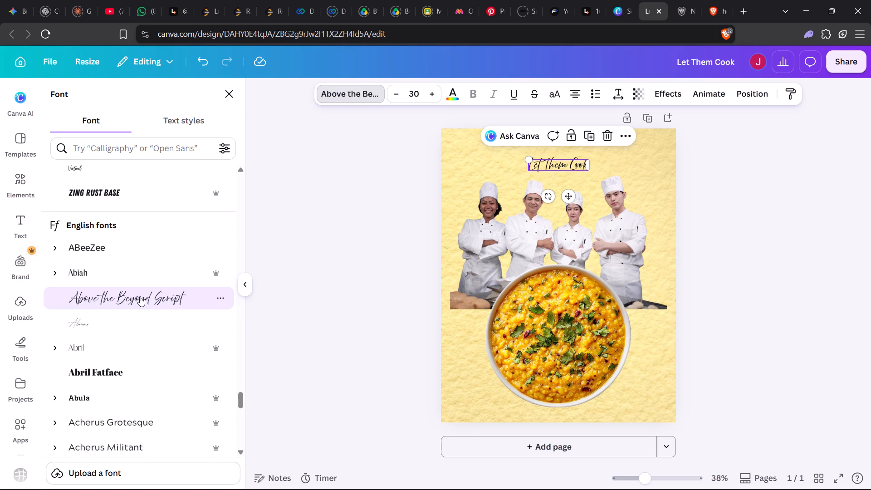
# Change the "Let Them Cook" text to the Agrandir Grand font.
pyautogui.scroll(-2, 140, 296)
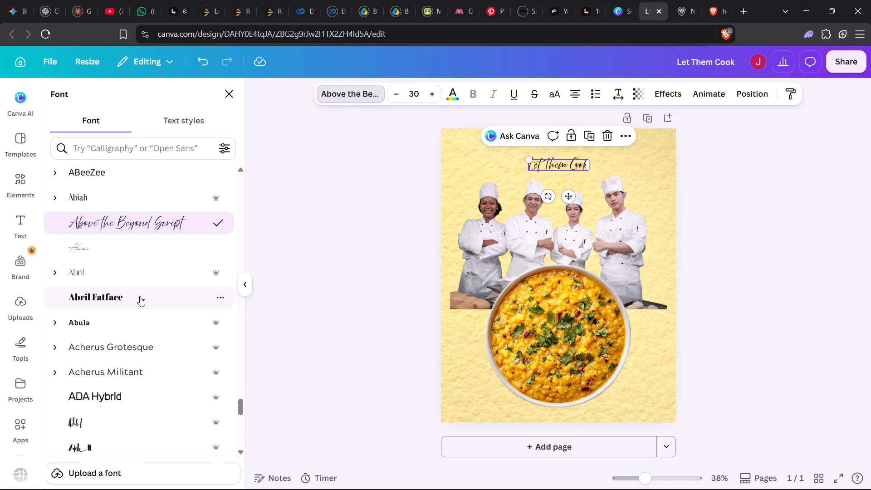
pyautogui.scroll(-6, 140, 296)
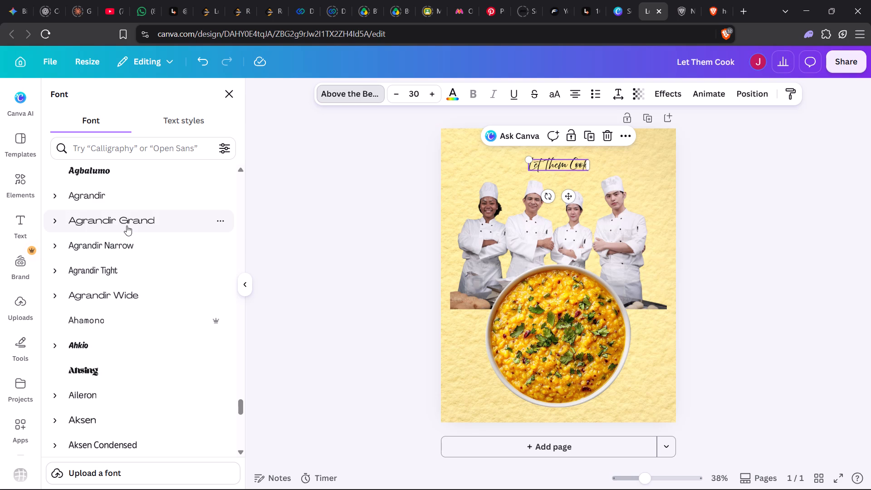
pyautogui.click(127, 225)
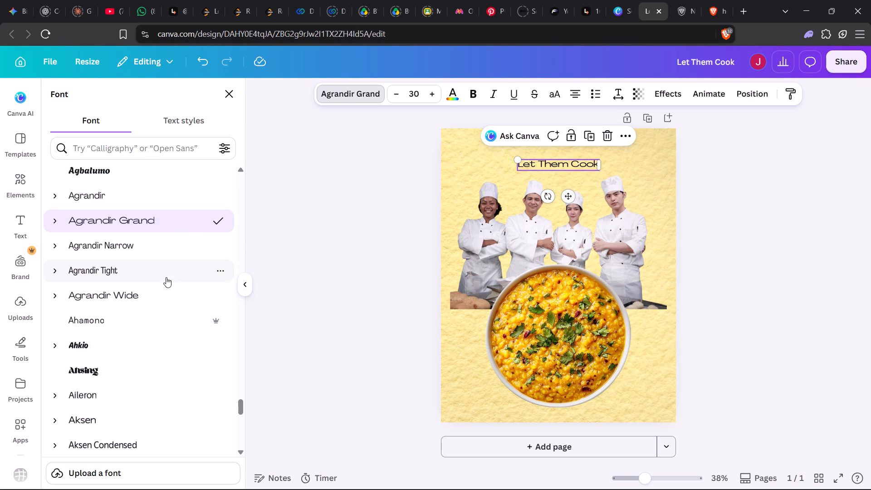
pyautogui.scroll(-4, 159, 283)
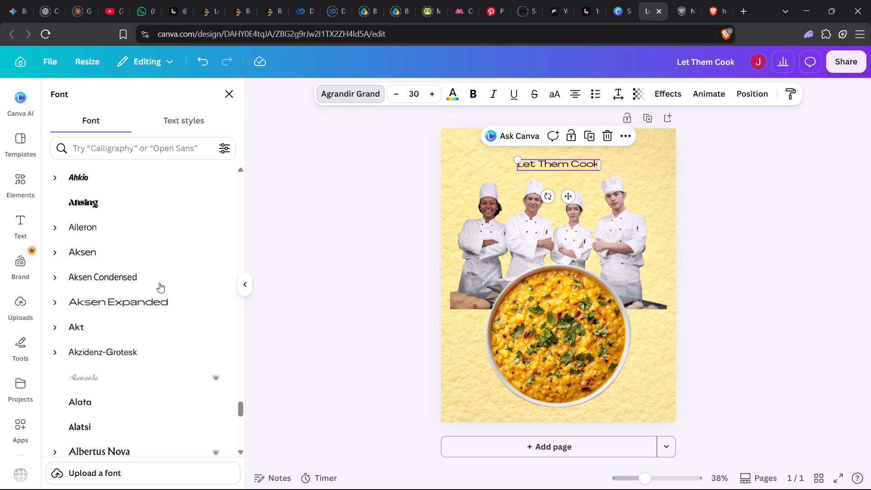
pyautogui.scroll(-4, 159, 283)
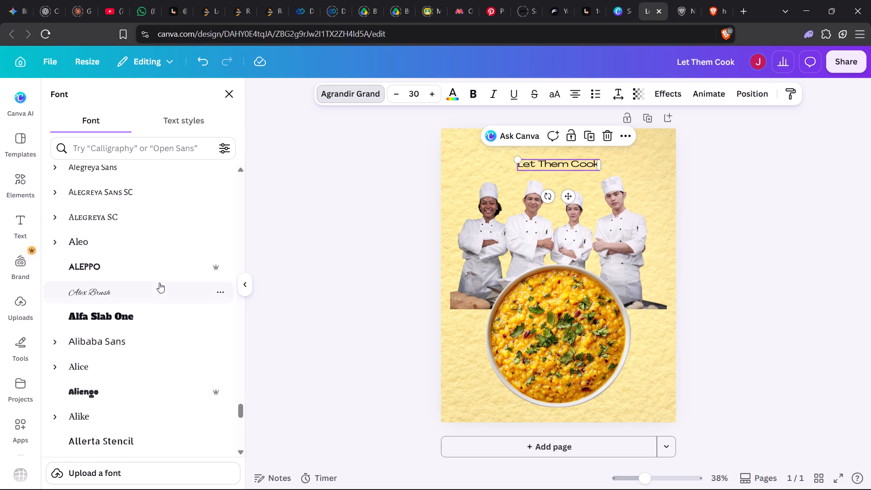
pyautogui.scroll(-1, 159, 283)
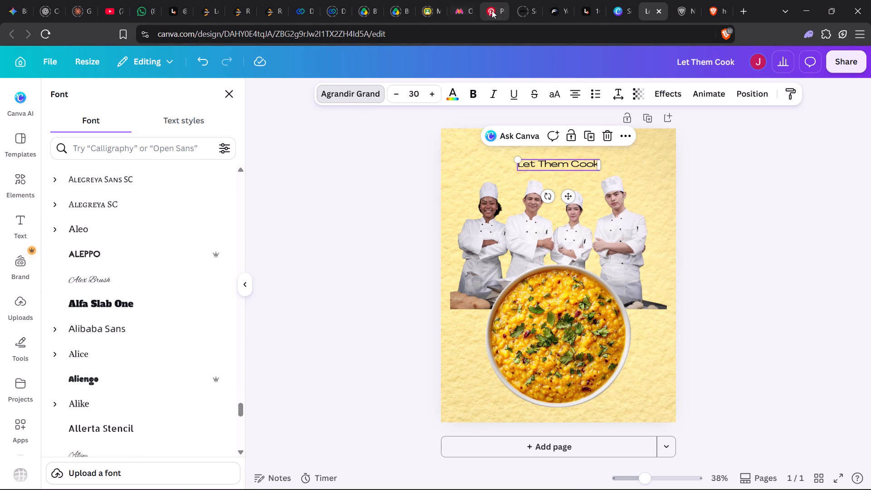
# Switch to Pinterest and replace the old query with a search for "let them cook".
pyautogui.click(492, 10)
pyautogui.click(671, 66)
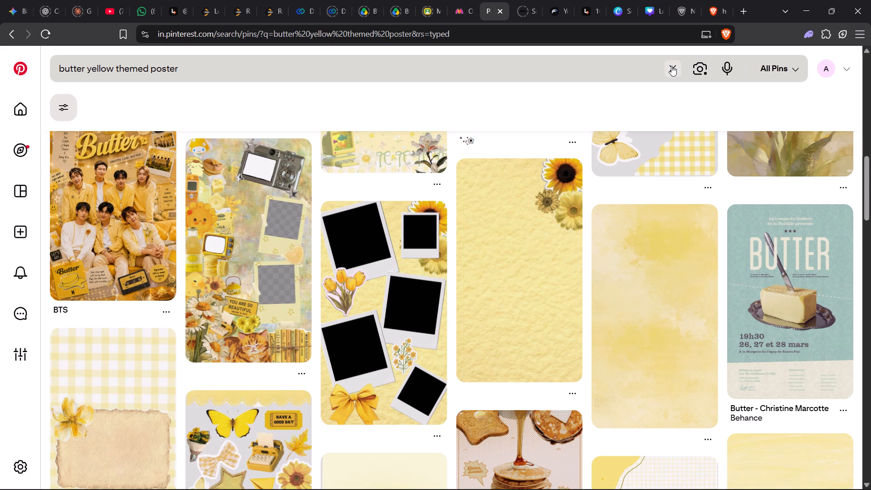
pyautogui.press('space')
pyautogui.write('let them cook')
pyautogui.press('Return')
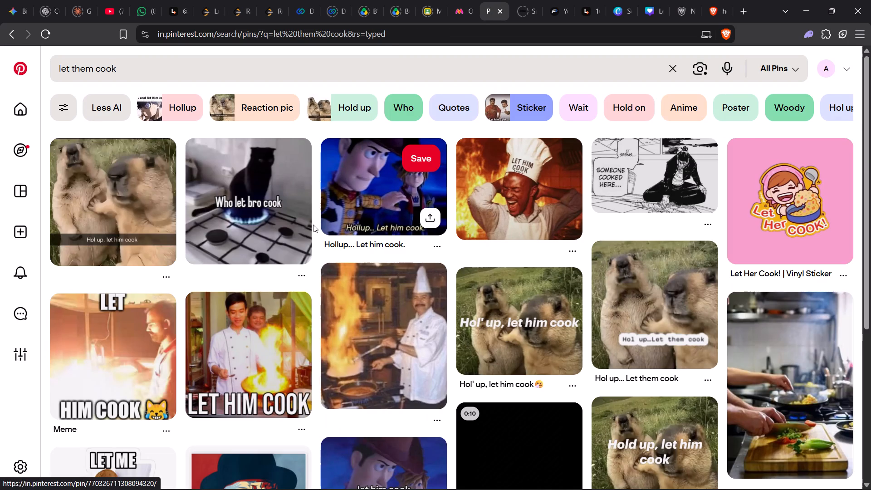
# Search Pinterest for "let them cook poster element" and look through the pins for usable cooking graphics.
pyautogui.click(378, 68)
pyautogui.press('space')
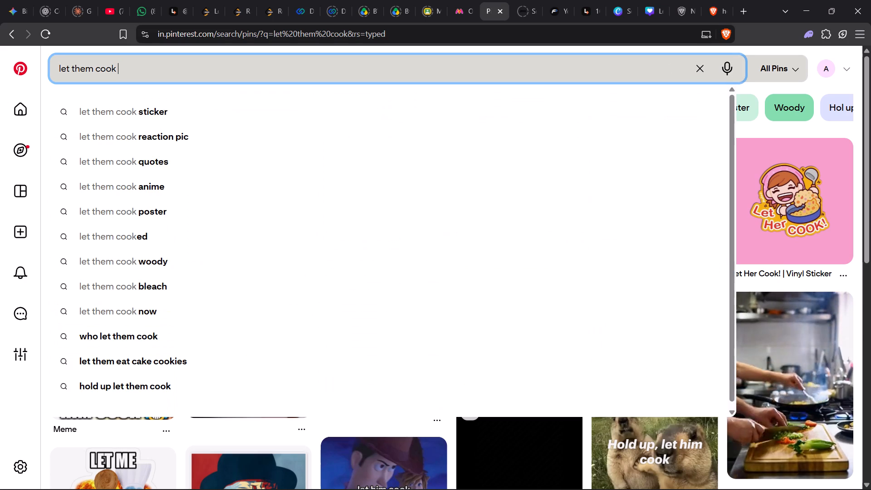
pyautogui.write('poster element')
pyautogui.press('Return')
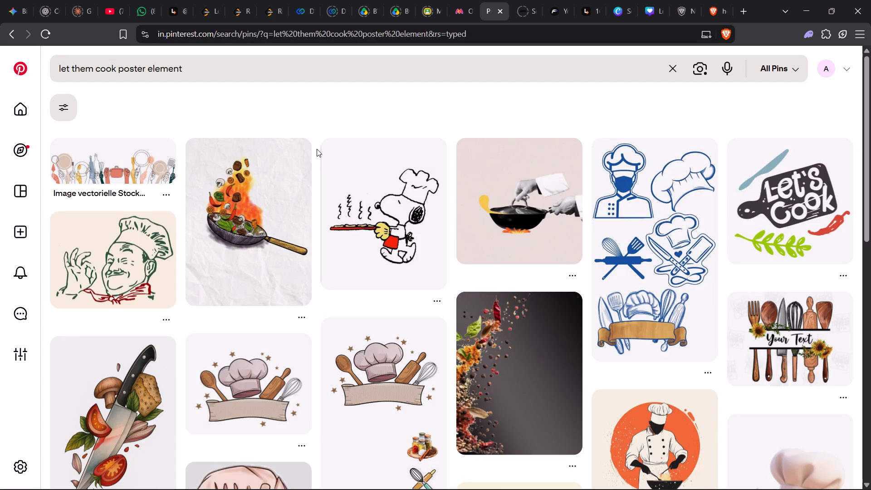
pyautogui.scroll(-2, 313, 148)
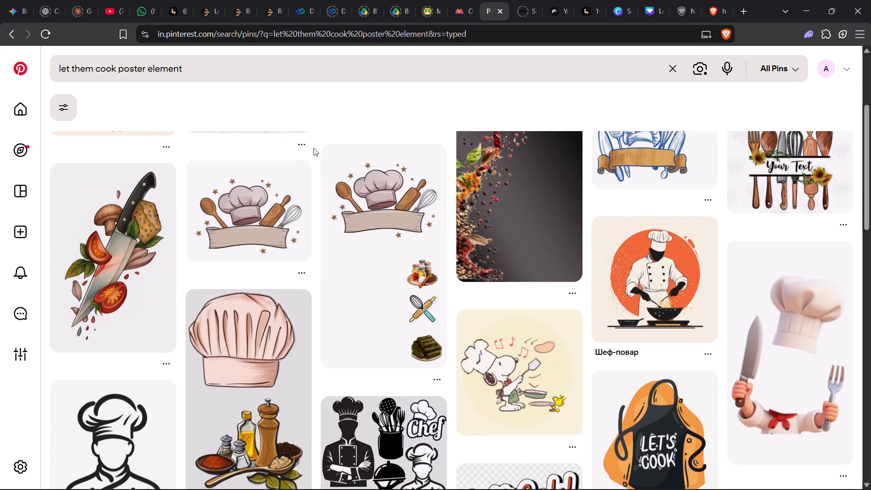
pyautogui.scroll(-3, 313, 148)
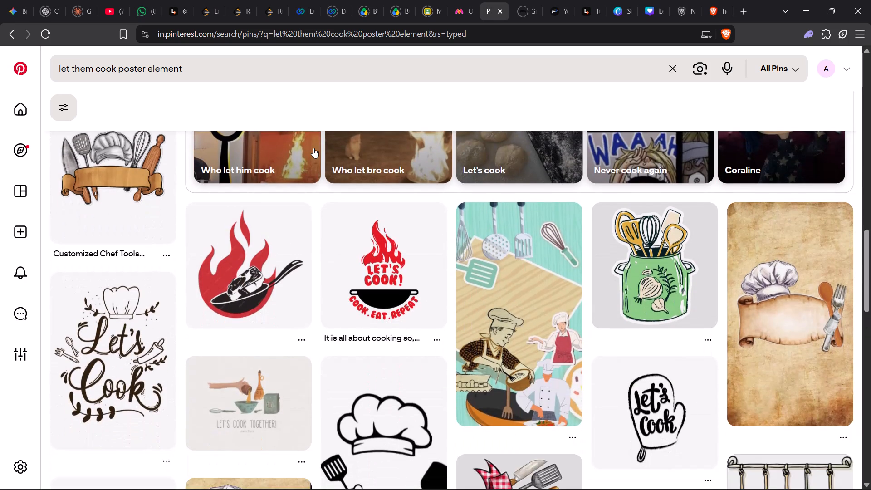
pyautogui.scroll(-2, 313, 148)
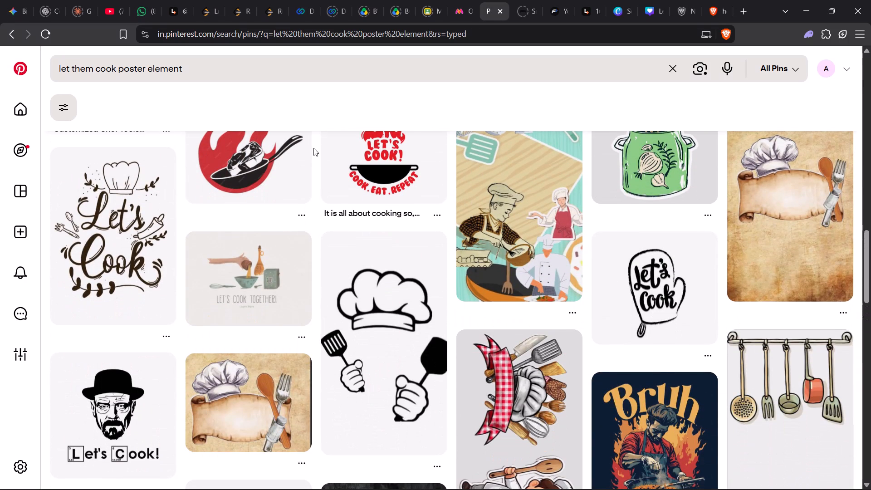
pyautogui.scroll(-3, 313, 148)
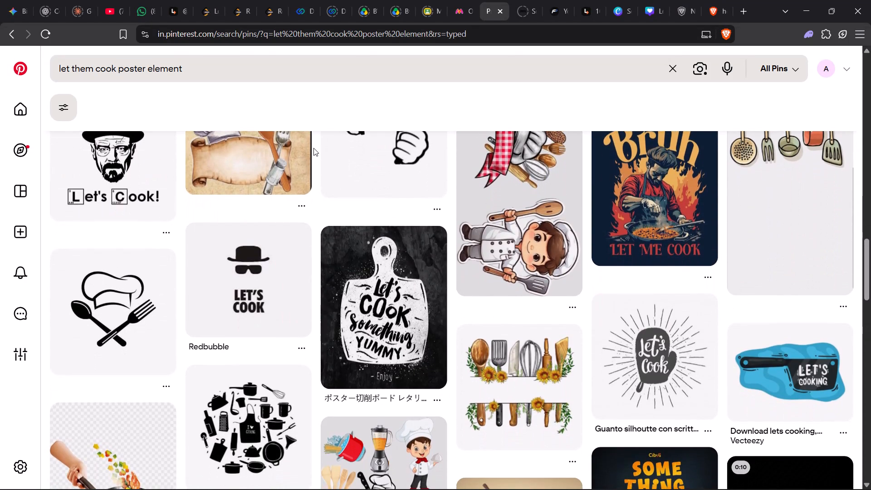
pyautogui.scroll(-3, 313, 148)
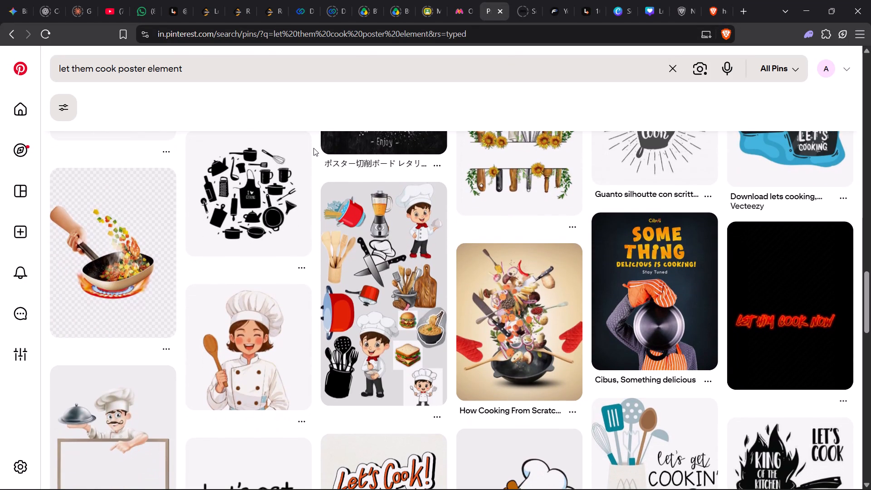
pyautogui.scroll(-2, 313, 148)
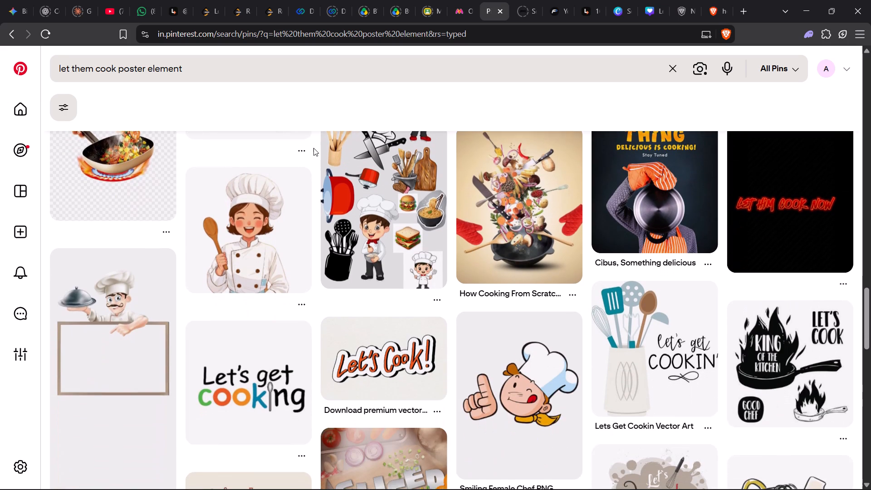
pyautogui.scroll(-3, 313, 148)
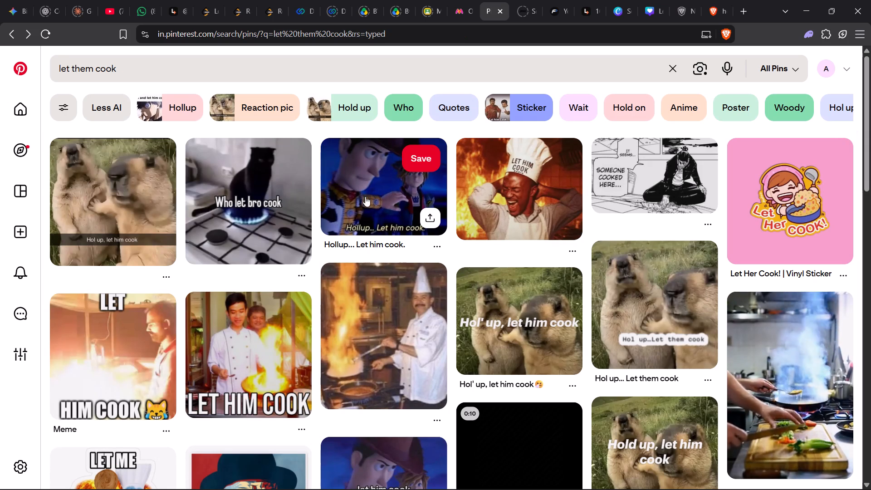
# Look over the plain "let them cook" results again and refine the search to "let them cook element".
pyautogui.scroll(-3, 315, 236)
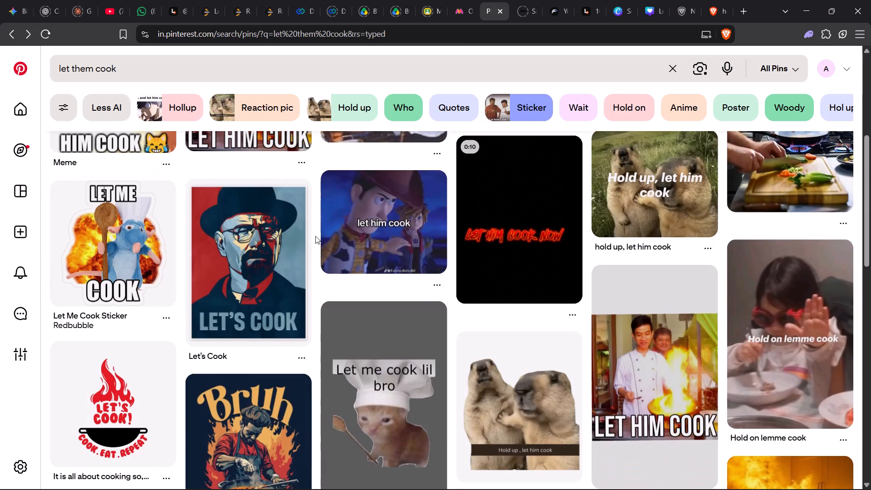
pyautogui.scroll(-1, 315, 236)
pyautogui.scroll(6, 315, 236)
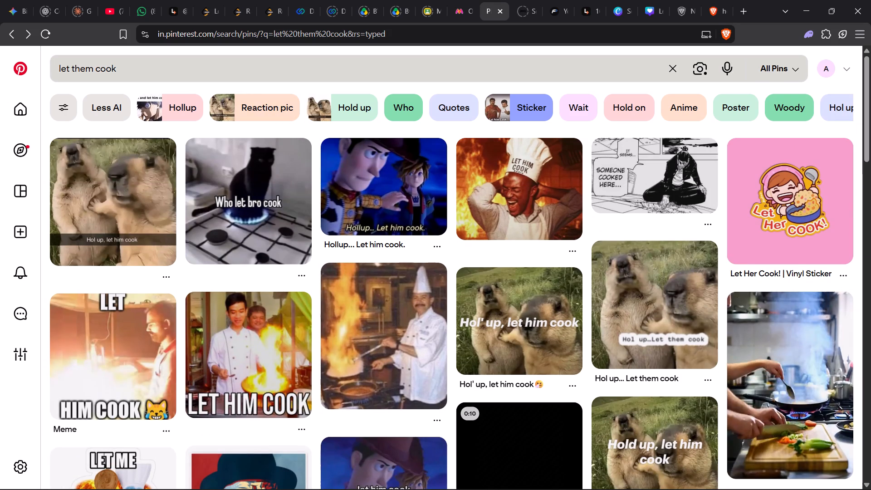
pyautogui.click(249, 75)
pyautogui.press('space')
pyautogui.write('element')
pyautogui.press('Return')
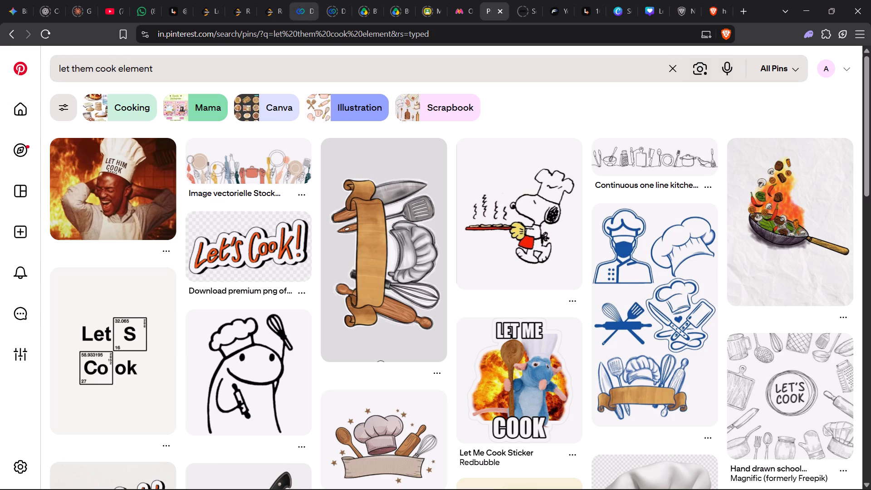
# Examine the "let them cook element" pins for a chef or cooking graphic that suits the poster.
pyautogui.scroll(-1, 313, 204)
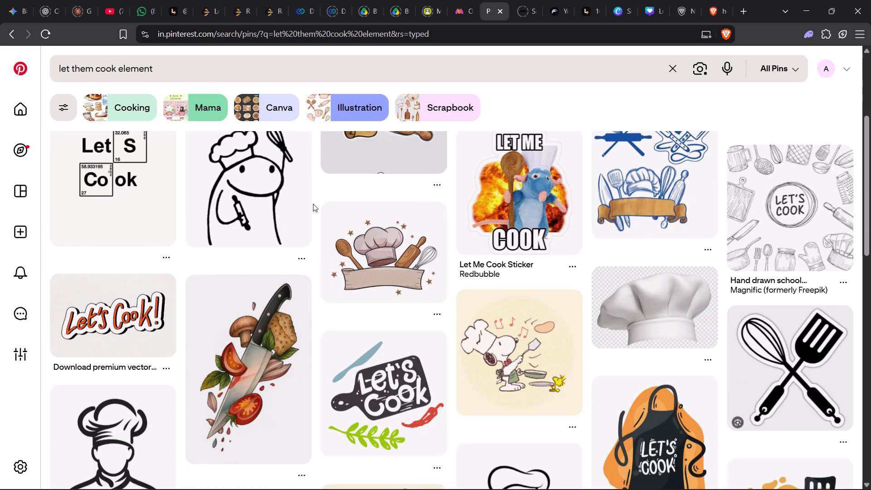
pyautogui.scroll(-2, 313, 204)
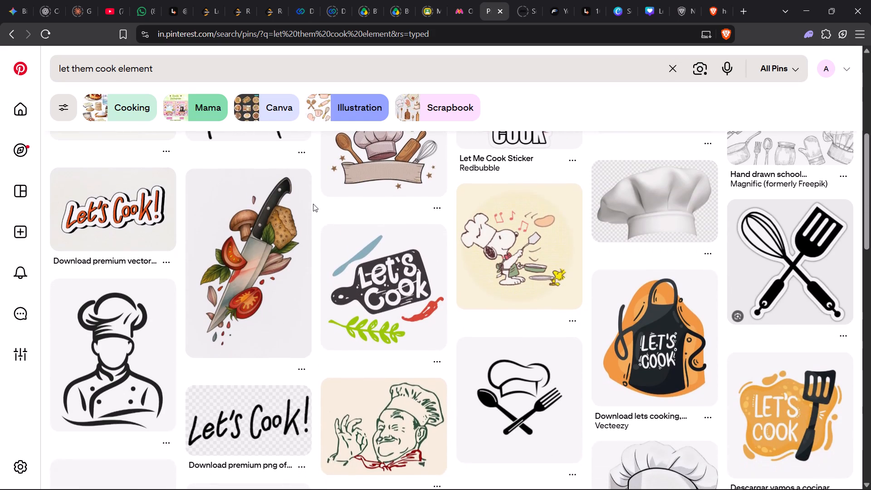
pyautogui.scroll(-5, 313, 204)
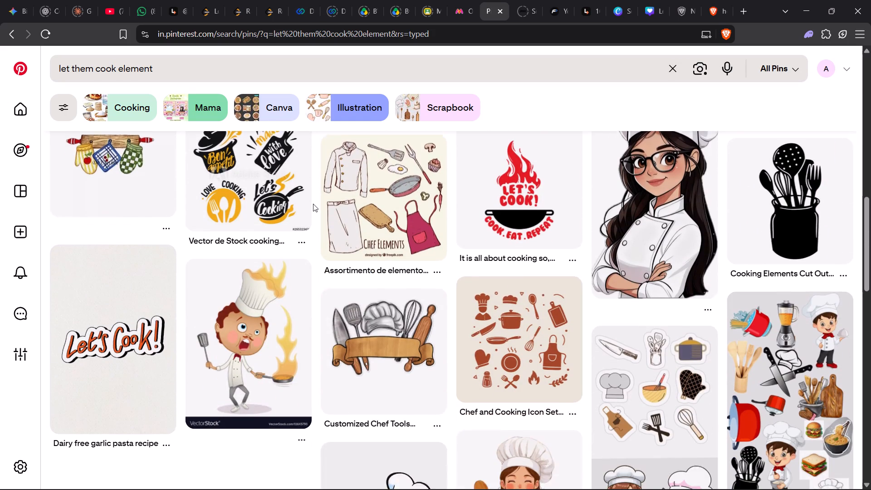
pyautogui.scroll(-3, 313, 204)
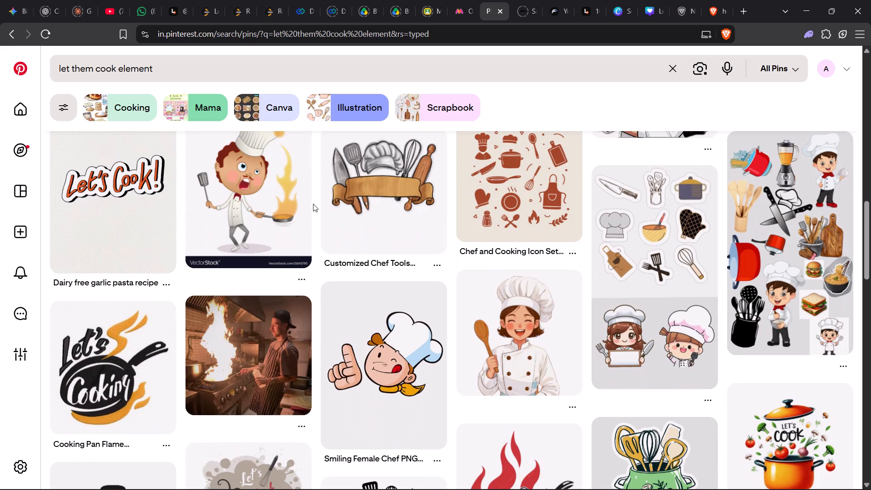
pyautogui.scroll(-6, 313, 204)
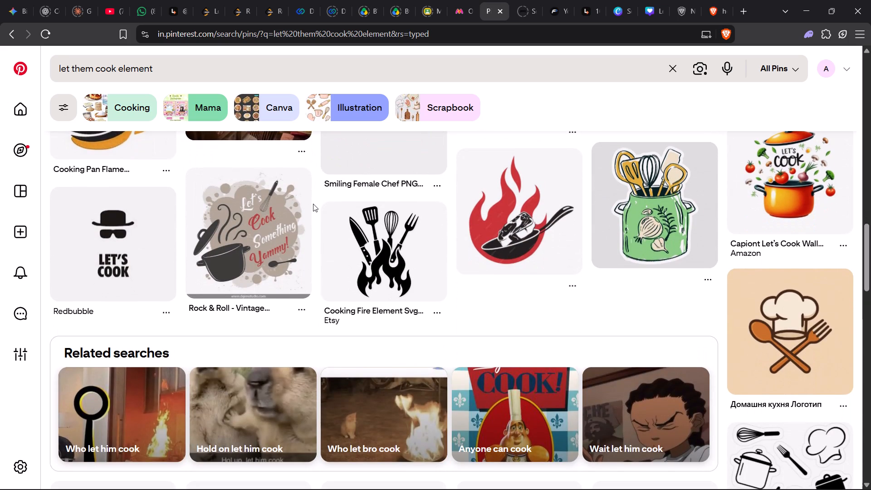
pyautogui.scroll(-4, 313, 204)
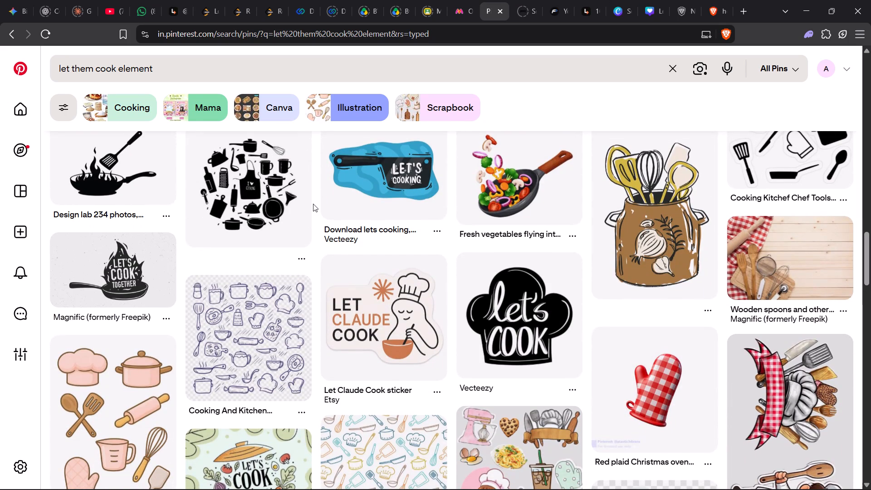
pyautogui.scroll(-3, 313, 204)
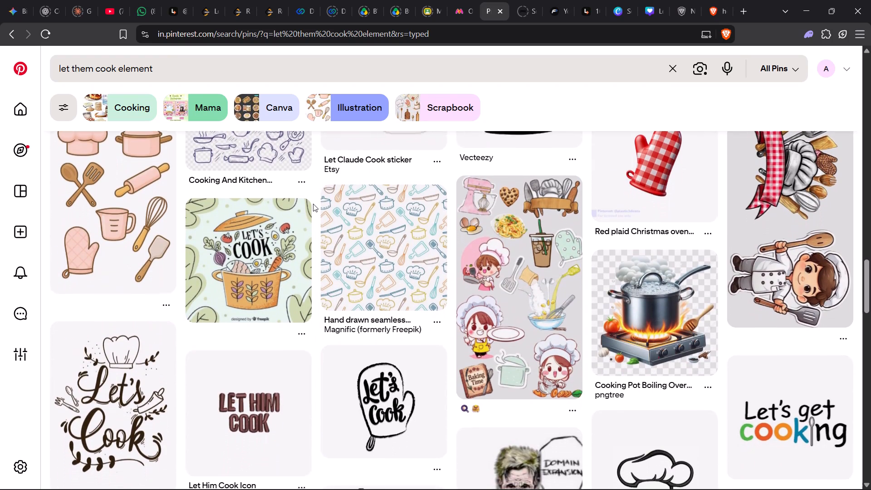
pyautogui.scroll(-3, 313, 204)
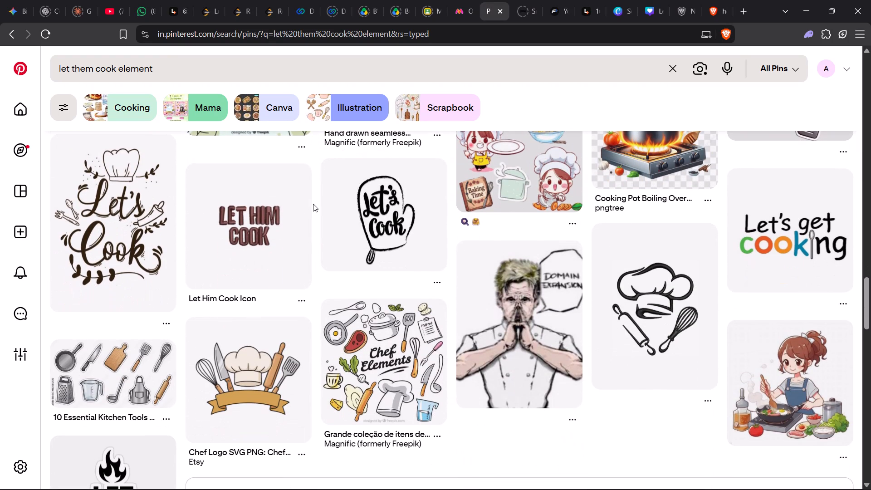
pyautogui.scroll(-1, 313, 204)
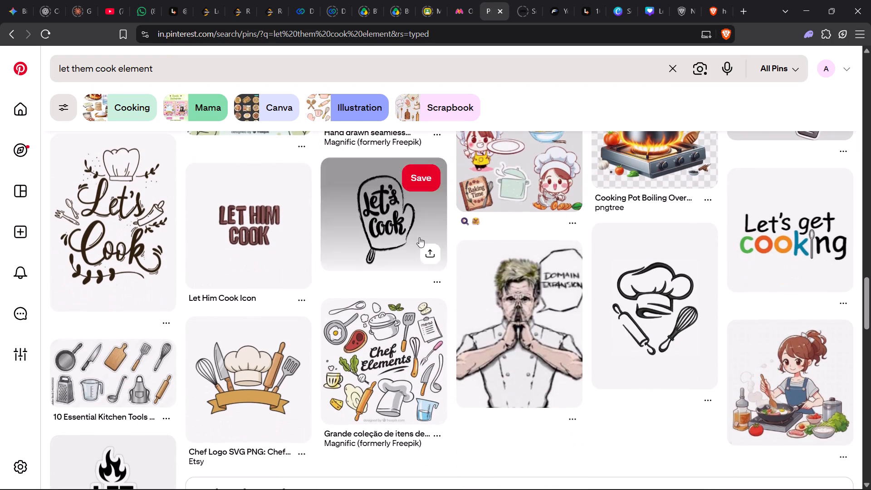
# Open the pin of the praying-hands chef with the "Domain Expansion" speech bubble and copy its image.
pyautogui.click(543, 285)
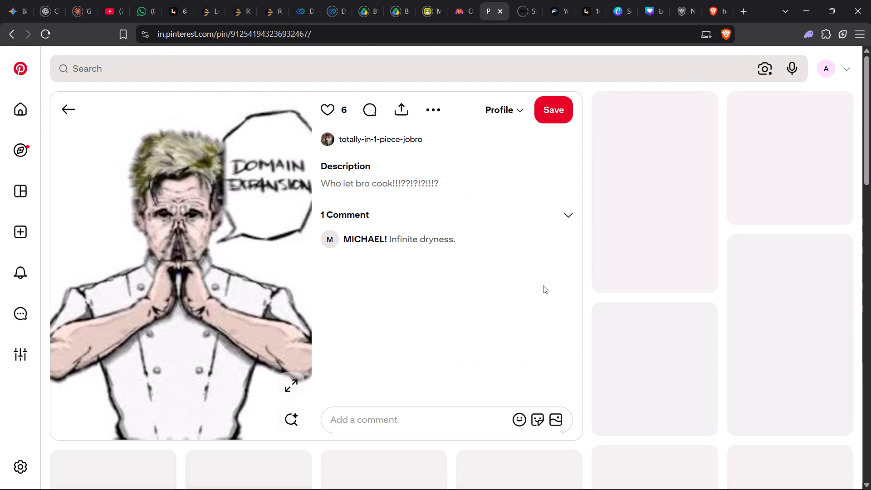
pyautogui.rightClick(149, 252)
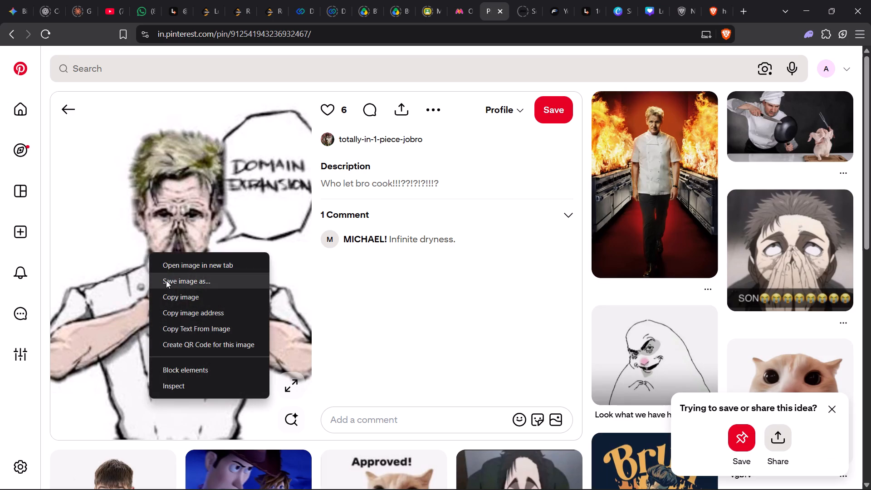
pyautogui.click(170, 291)
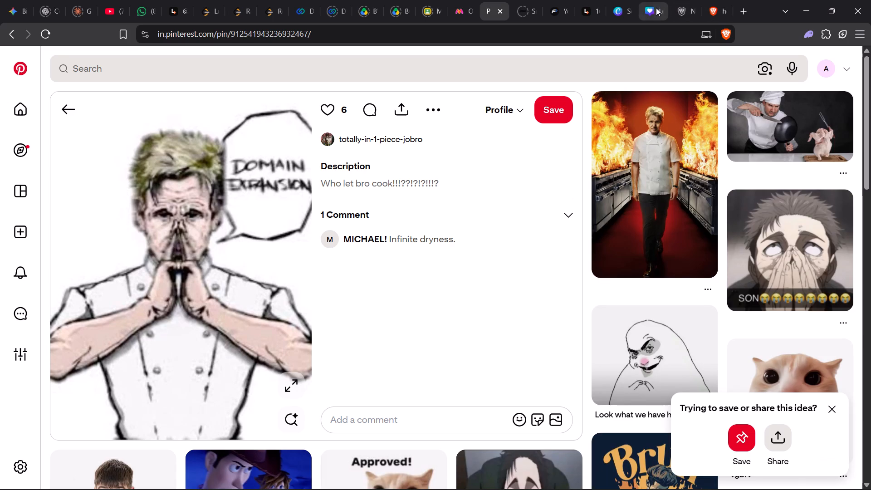
# Switch to Canva, replace the four-chefs photo with the copied chef illustration and remove its background.
pyautogui.click(655, 8)
pyautogui.click(563, 196)
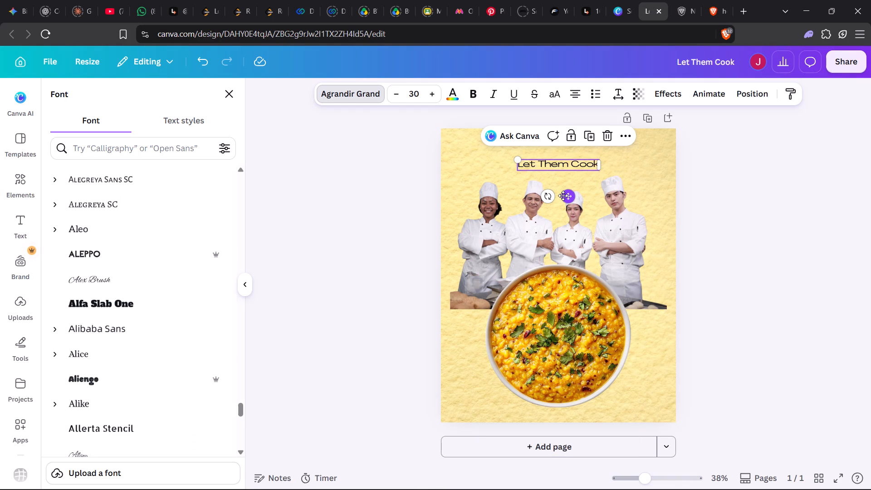
pyautogui.click(498, 205)
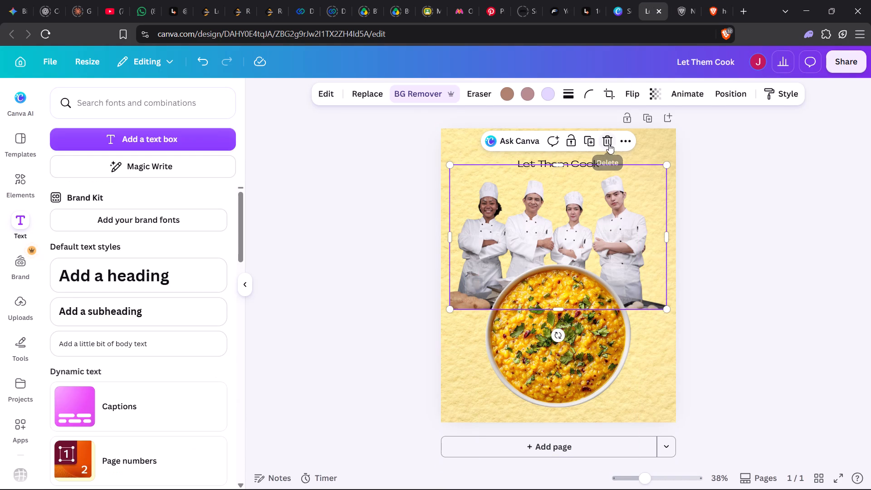
pyautogui.click(609, 144)
pyautogui.hotkey('ctrl', 'v')
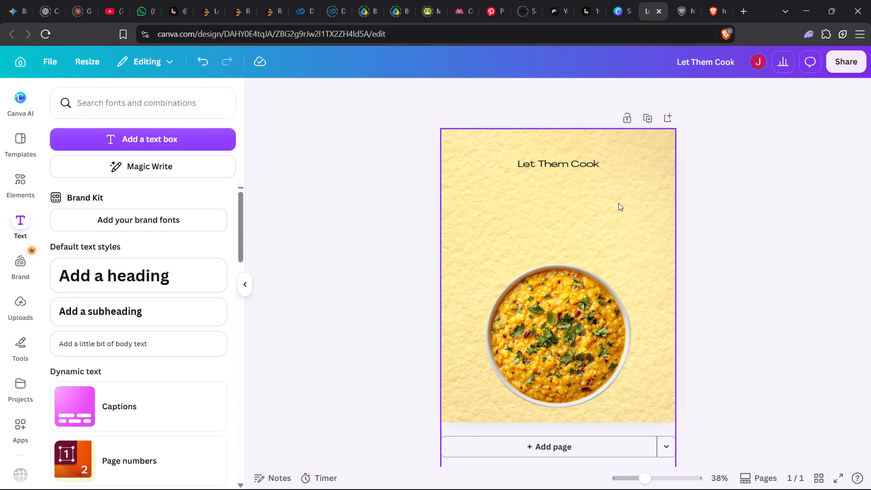
pyautogui.click(467, 90)
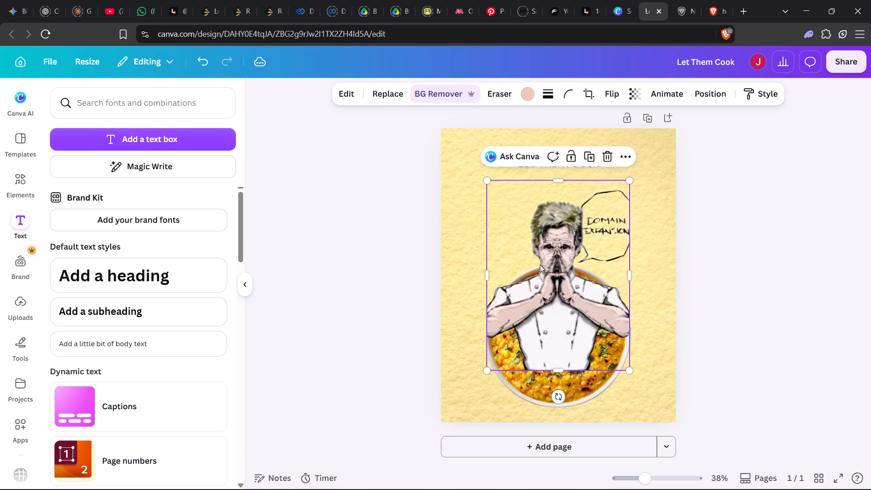
# Layer the chef illustration behind the khichdi bowl, lower the bowl past the poster's bottom edge, and center the chef between title and bowl.
pyautogui.moveTo(561, 278); pyautogui.dragTo(561, 235)
pyautogui.hotkey('ctrl', '[')
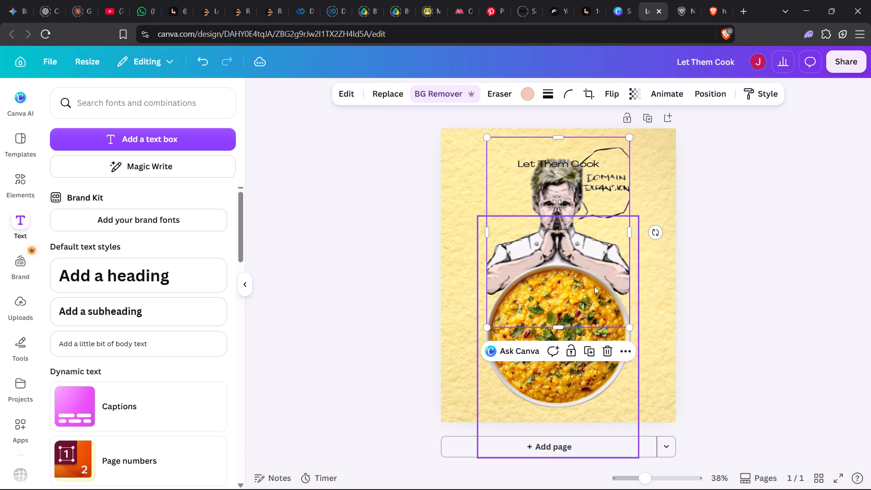
pyautogui.click(560, 290)
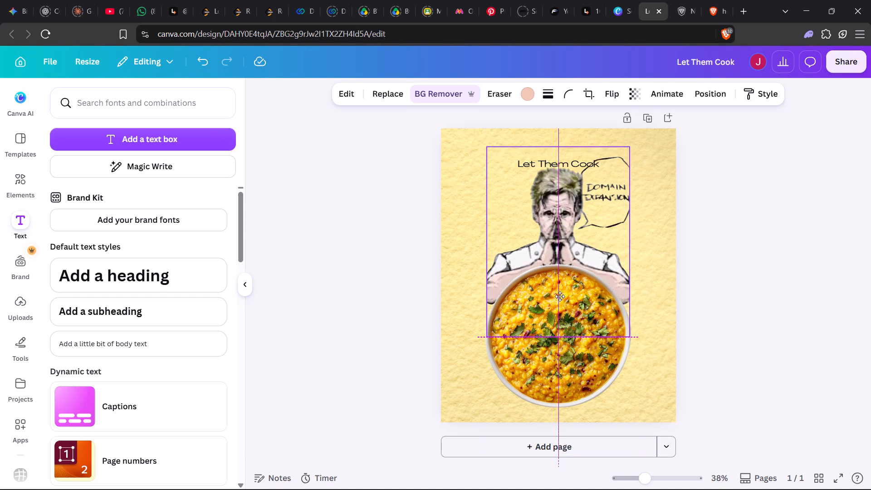
pyautogui.click(749, 322)
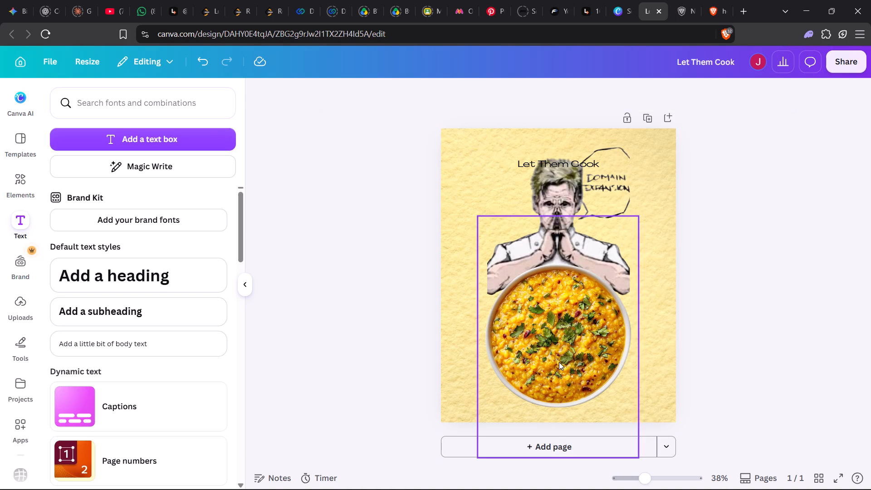
pyautogui.moveTo(559, 362); pyautogui.dragTo(556, 423)
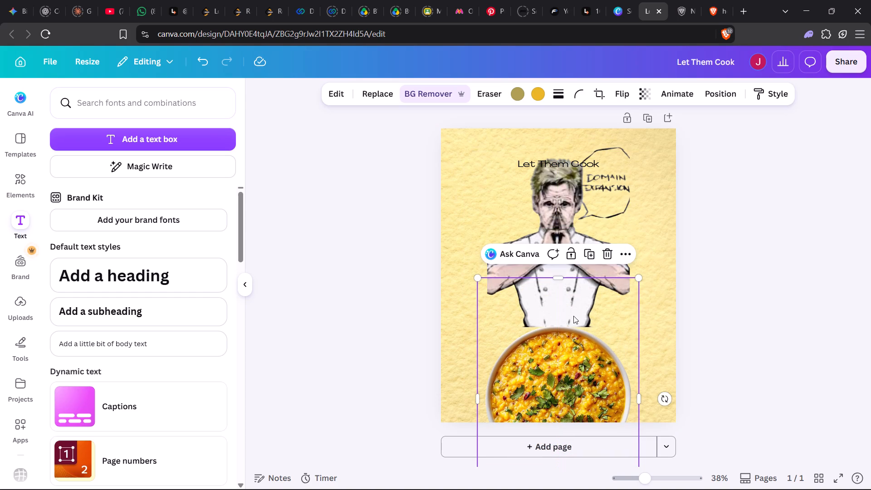
pyautogui.moveTo(559, 228); pyautogui.dragTo(559, 277)
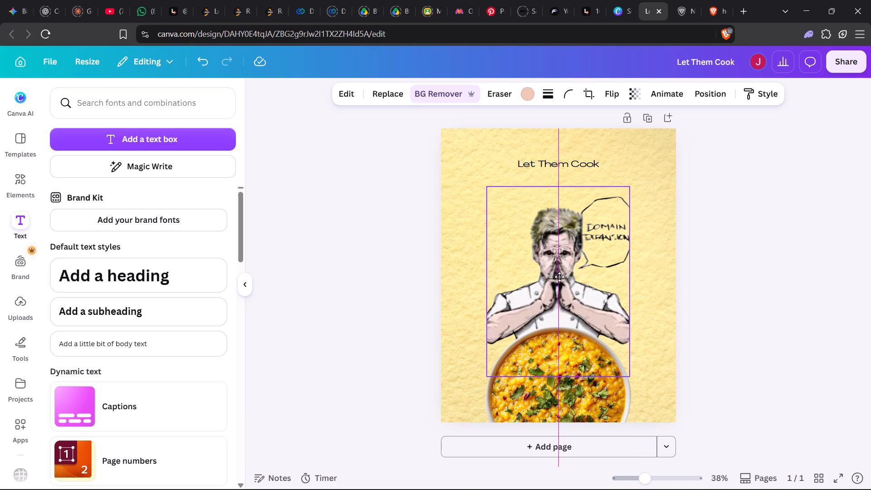
pyautogui.moveTo(559, 277); pyautogui.dragTo(559, 275)
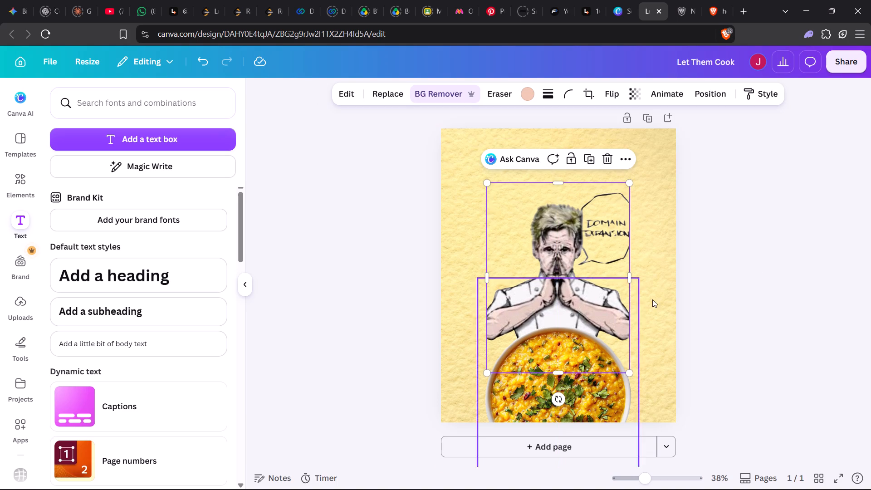
pyautogui.click(791, 190)
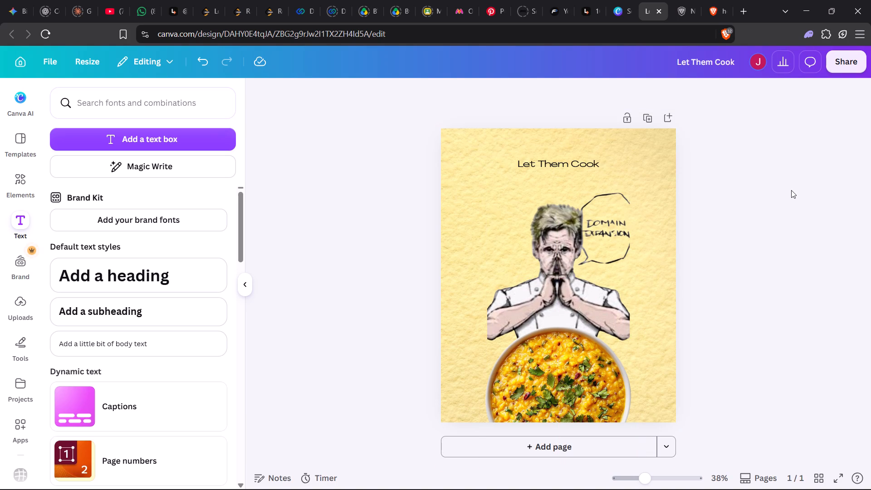
# Switch to Pinterest and search for "let him cook element".
pyautogui.click(565, 161)
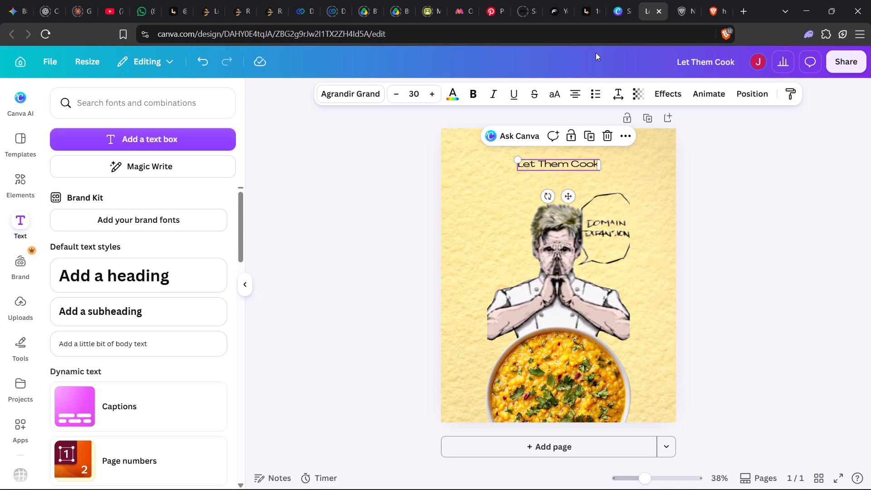
pyautogui.click(487, 8)
pyautogui.click(449, 69)
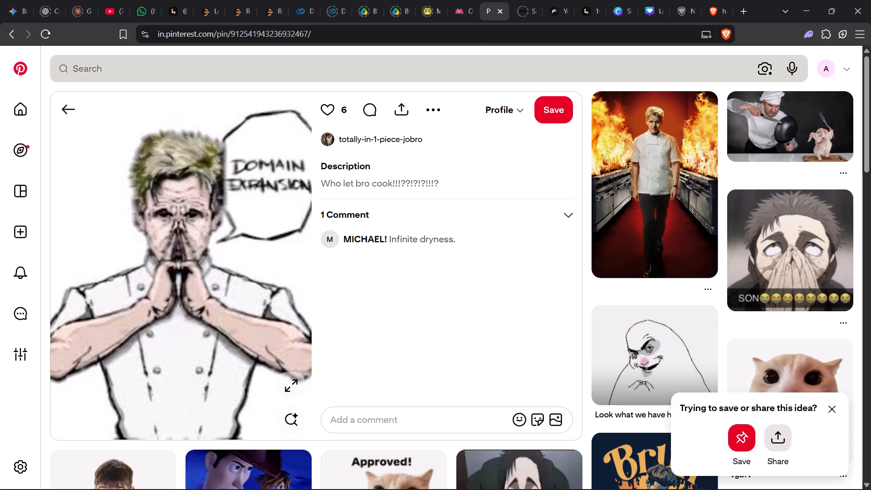
pyautogui.write('let him cook el')
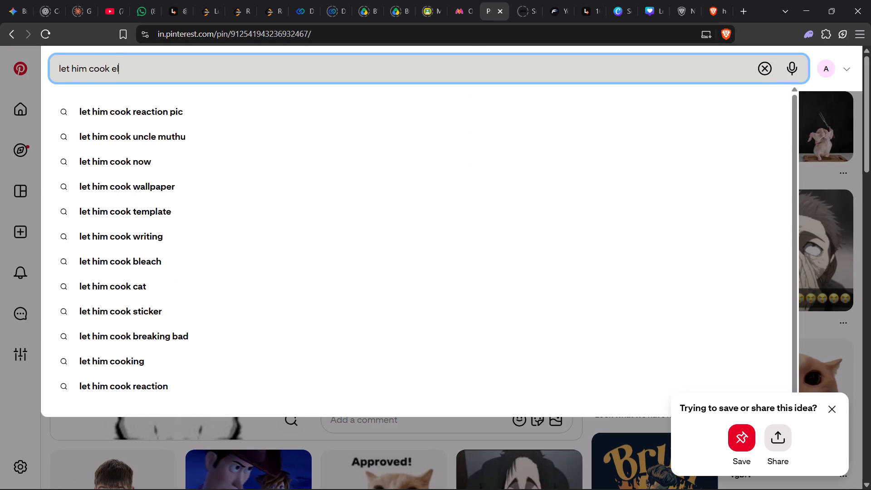
pyautogui.write('ement')
pyautogui.press('Return')
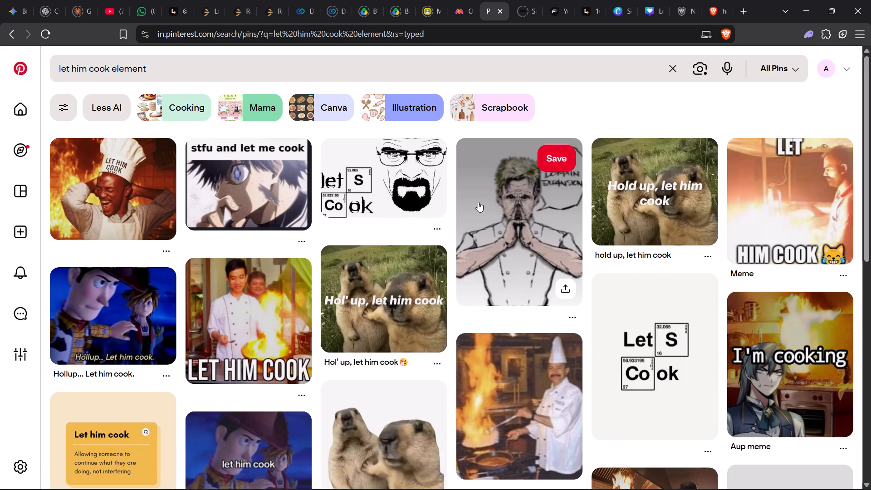
# Save the "Domain Expansion" chef pin to the Pinterest profile and return to the search results.
pyautogui.click(478, 202)
pyautogui.click(554, 109)
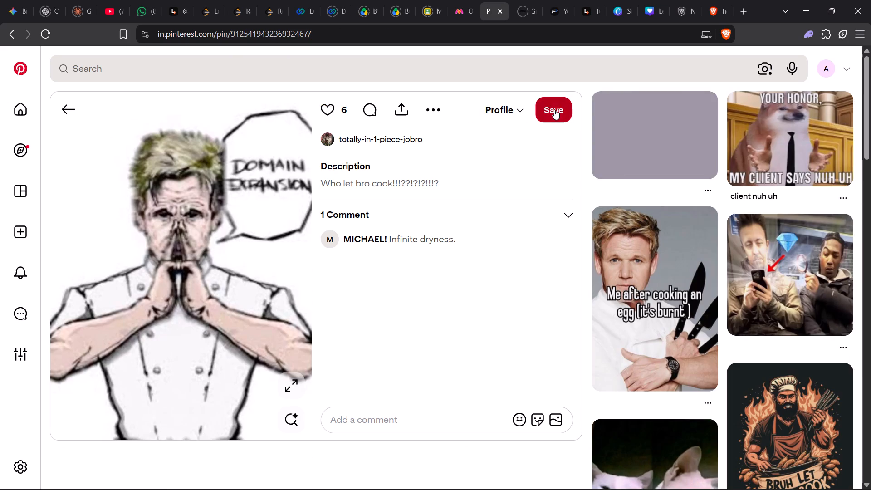
pyautogui.hscroll(3, 501, 193)
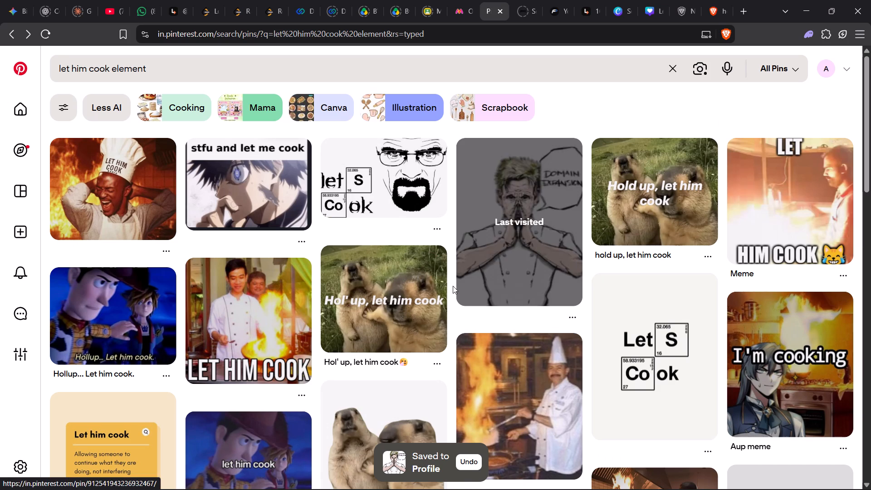
# Examine the "let him cook element" pins for a graphic that suits the poster, checking back against the Canva design.
pyautogui.scroll(-1, 452, 286)
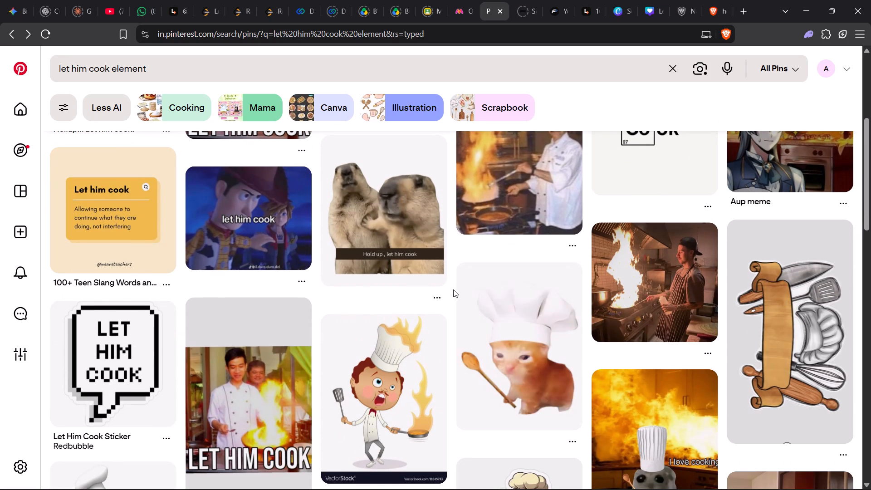
pyautogui.scroll(-1, 451, 289)
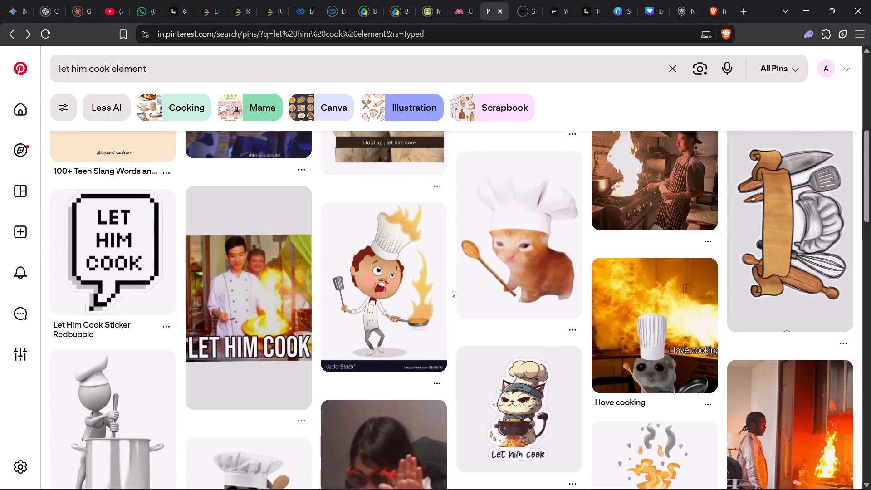
pyautogui.scroll(-3, 451, 289)
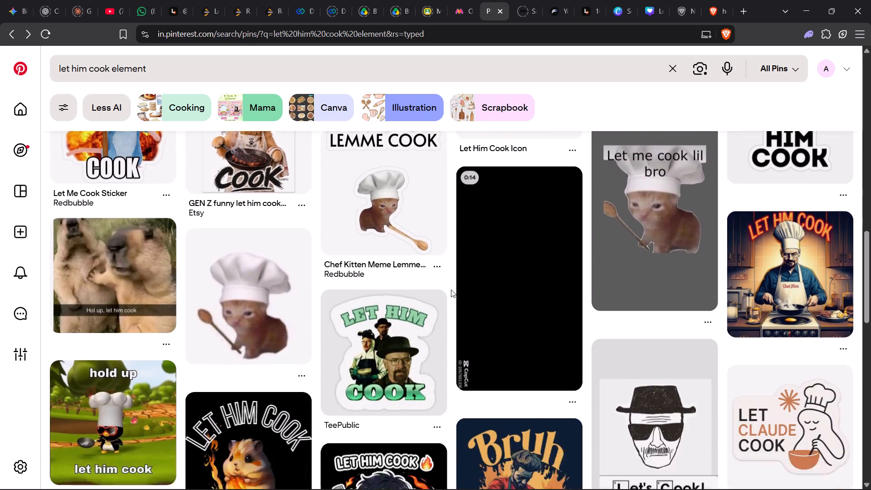
pyautogui.scroll(-1, 451, 289)
pyautogui.scroll(8, 451, 289)
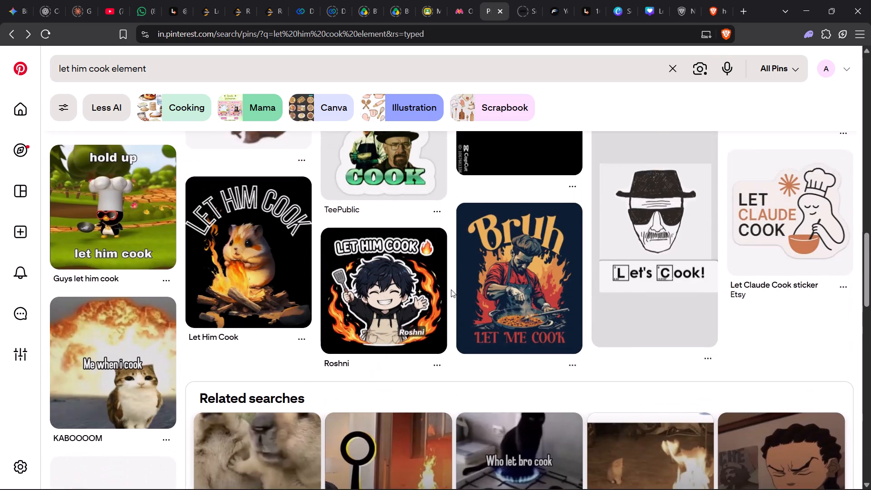
pyautogui.scroll(4, 451, 289)
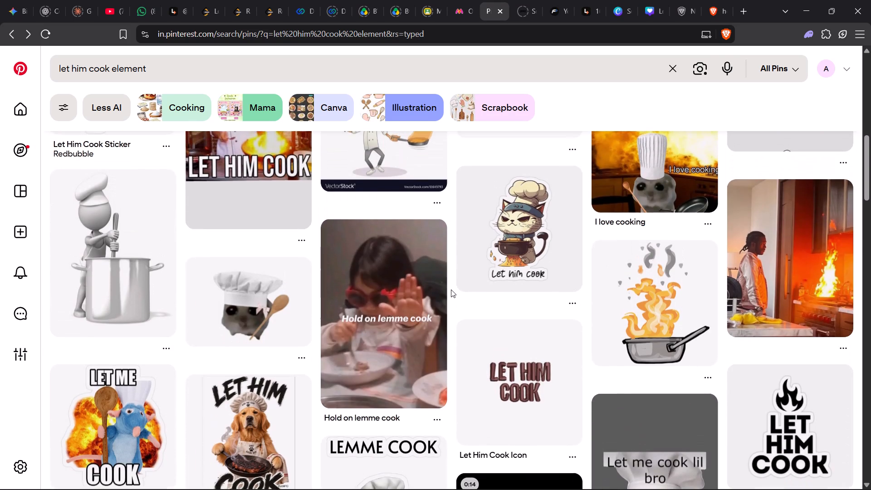
pyautogui.scroll(1, 453, 290)
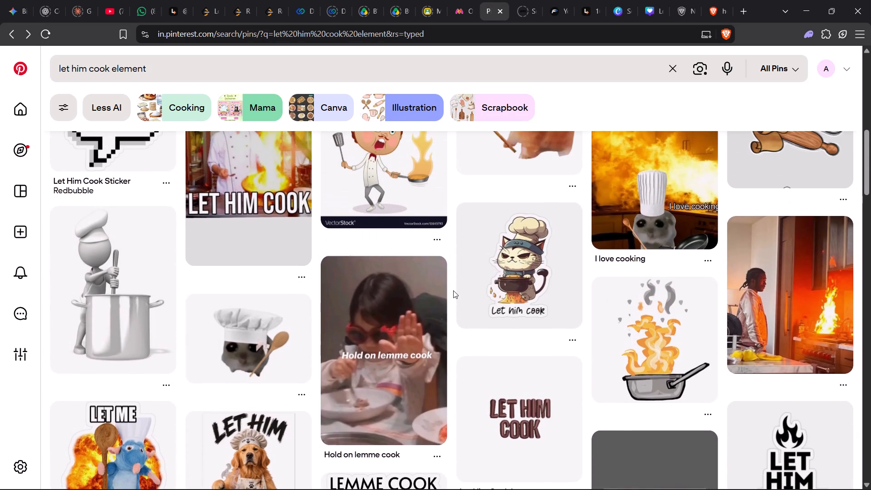
pyautogui.scroll(2, 453, 290)
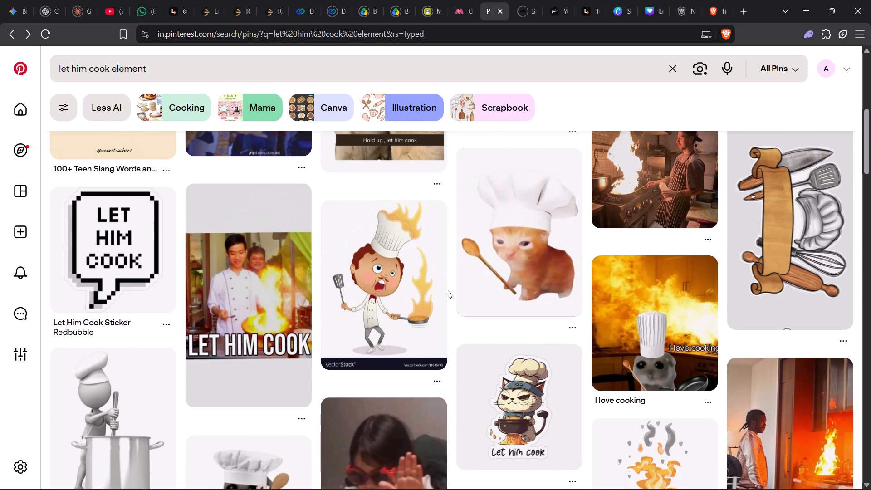
pyautogui.scroll(3, 447, 290)
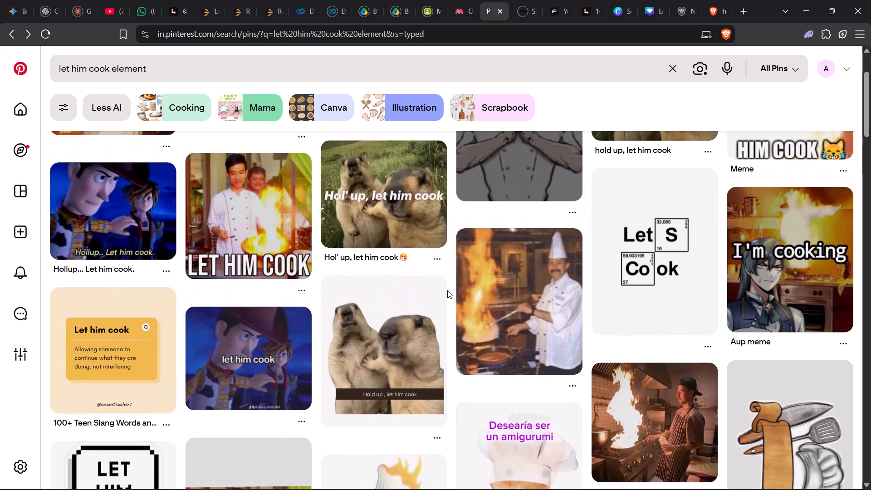
pyautogui.click(645, 1)
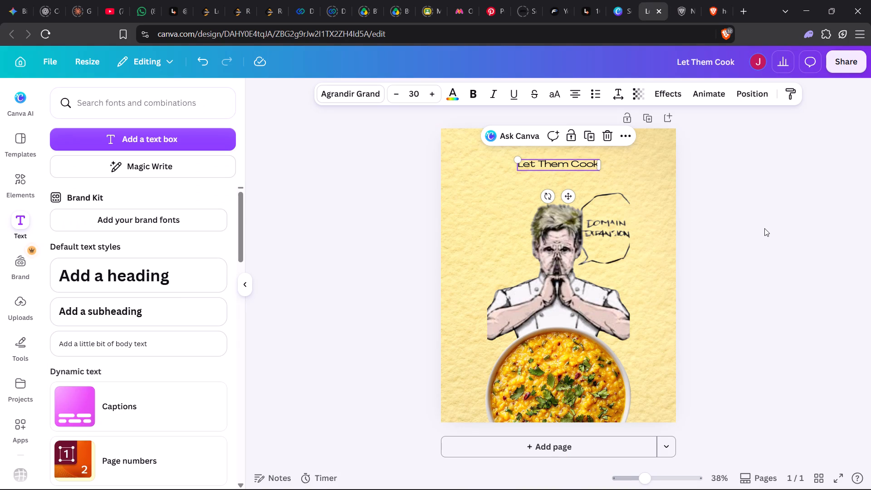
pyautogui.click(491, 15)
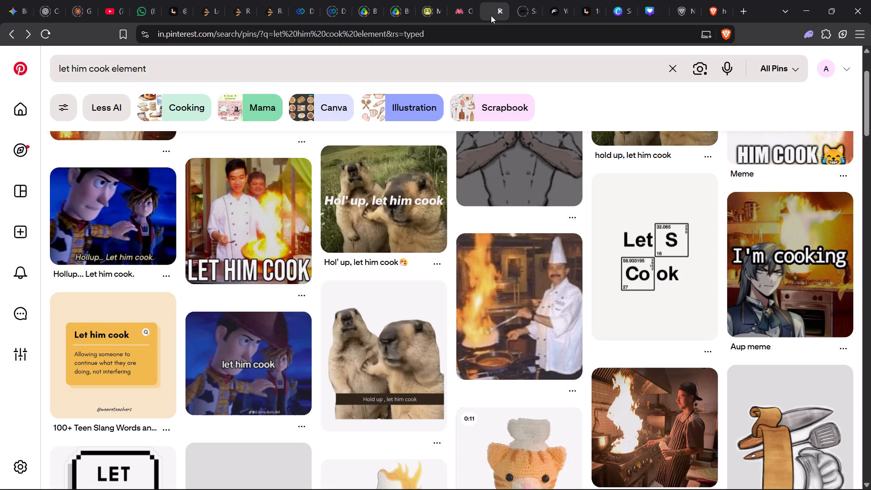
pyautogui.scroll(-1, 455, 215)
pyautogui.scroll(1, 455, 215)
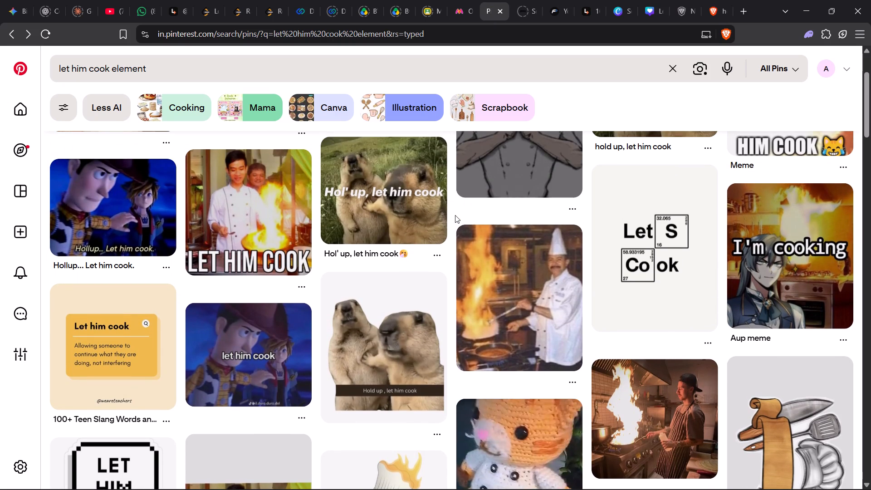
pyautogui.scroll(-1, 113, 397)
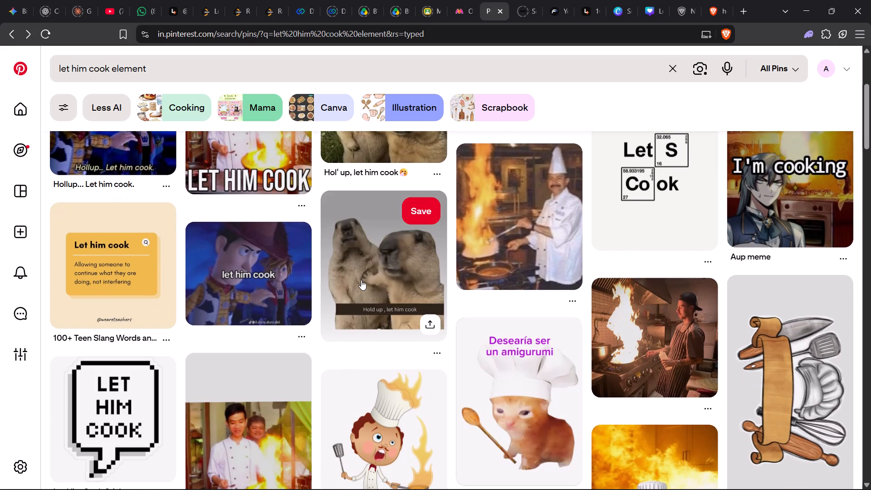
# Copy the image from the "Hold on, let him cook." marmot pin and paste it into the Canva poster.
pyautogui.click(361, 280)
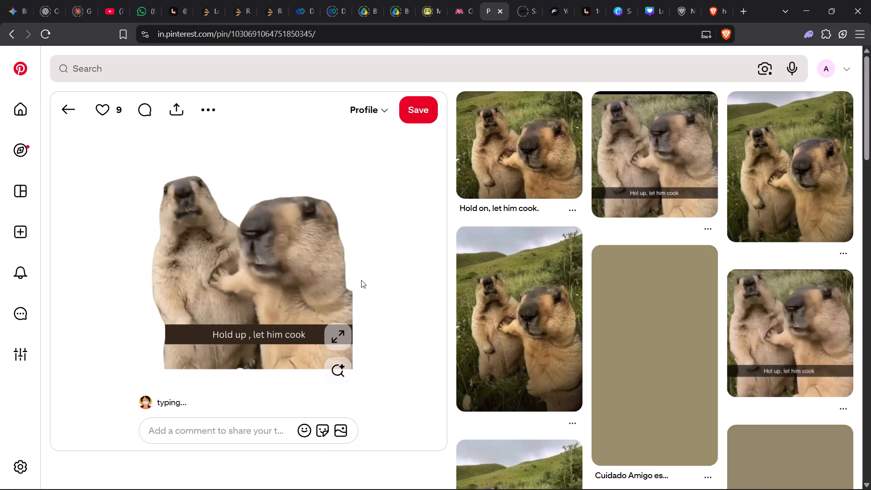
pyautogui.click(519, 185)
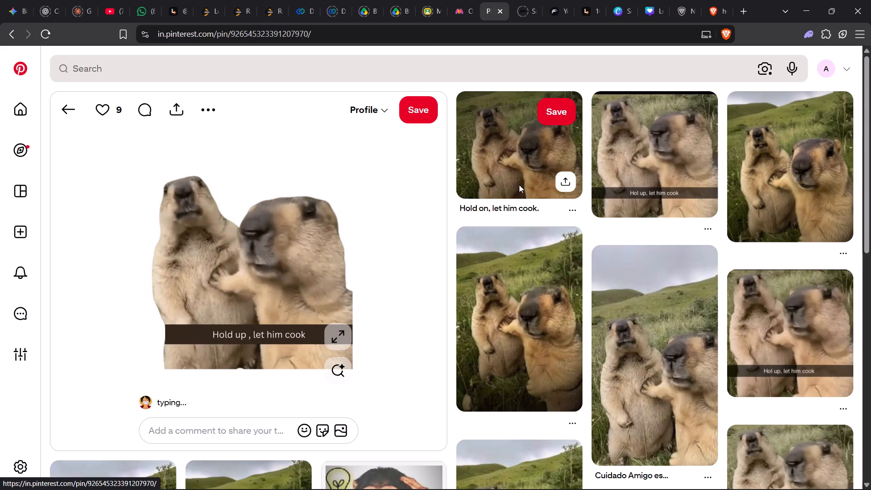
pyautogui.rightClick(247, 264)
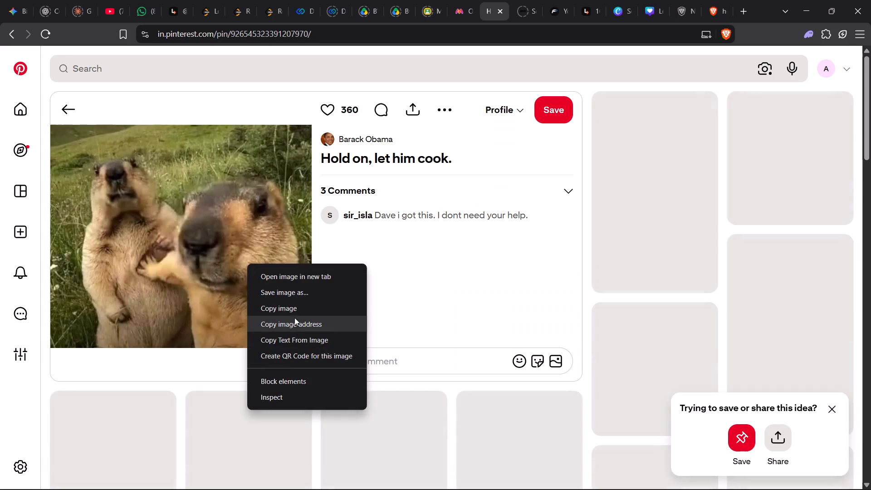
pyautogui.click(294, 314)
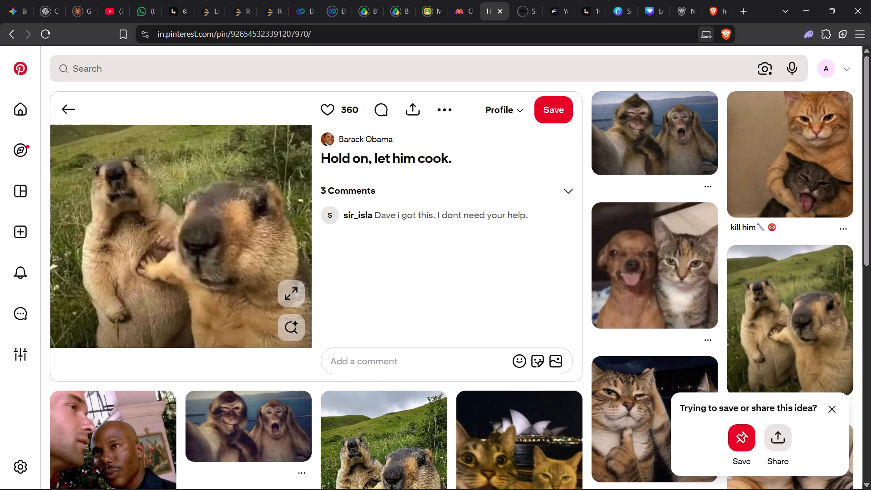
pyautogui.click(648, 12)
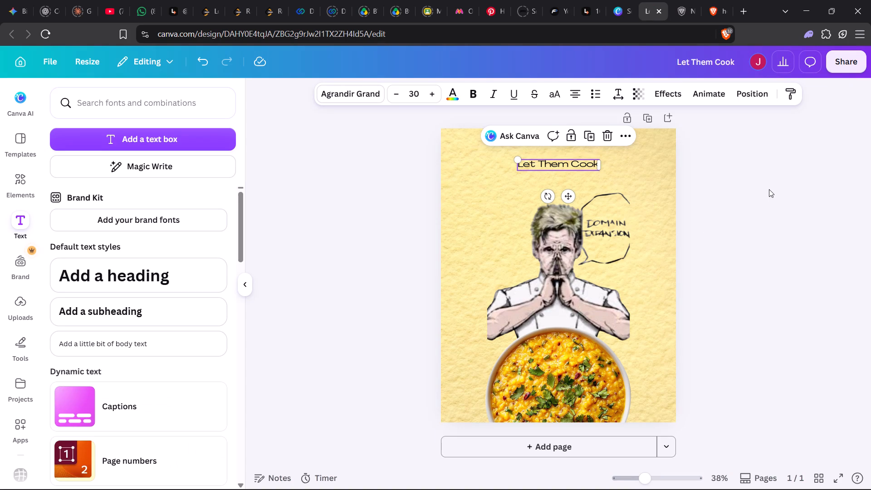
pyautogui.hotkey('ctrl', 'v')
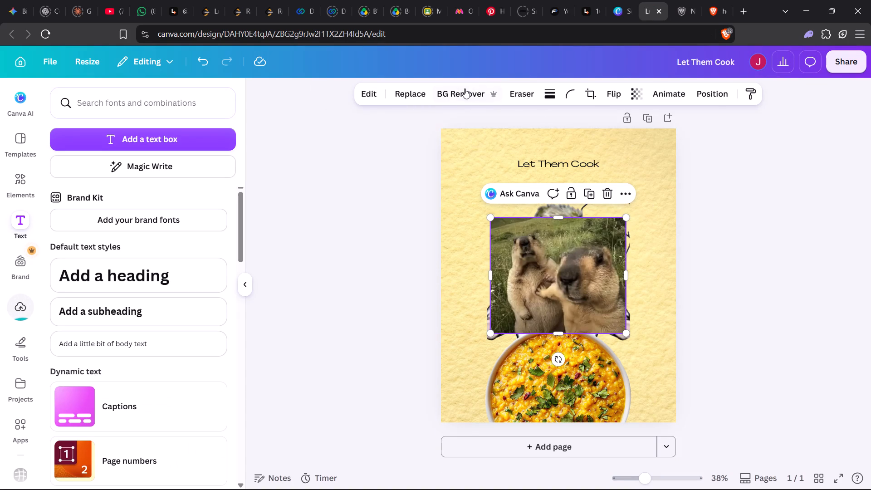
# Remove the marmot image's background, move it to the poster's bottom-right corner beside the khichdi bowl, and shrink it.
pyautogui.click(464, 89)
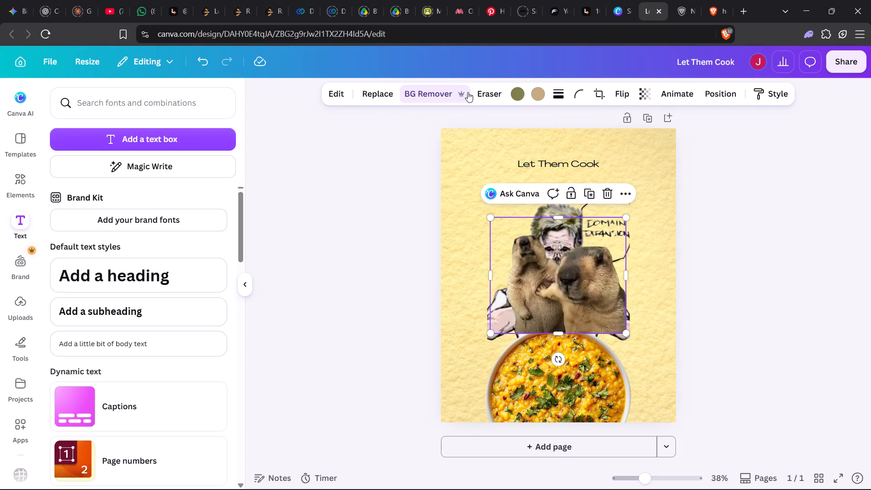
pyautogui.moveTo(555, 281); pyautogui.dragTo(621, 341)
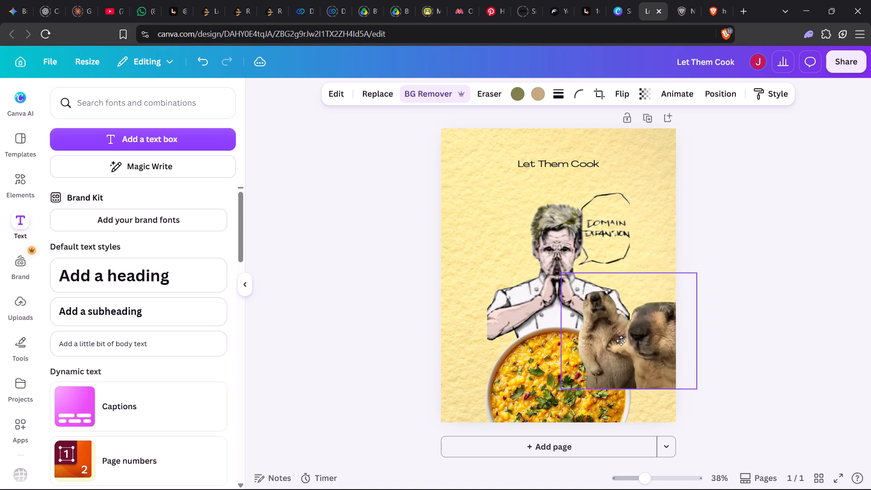
pyautogui.moveTo(621, 341); pyautogui.dragTo(617, 373)
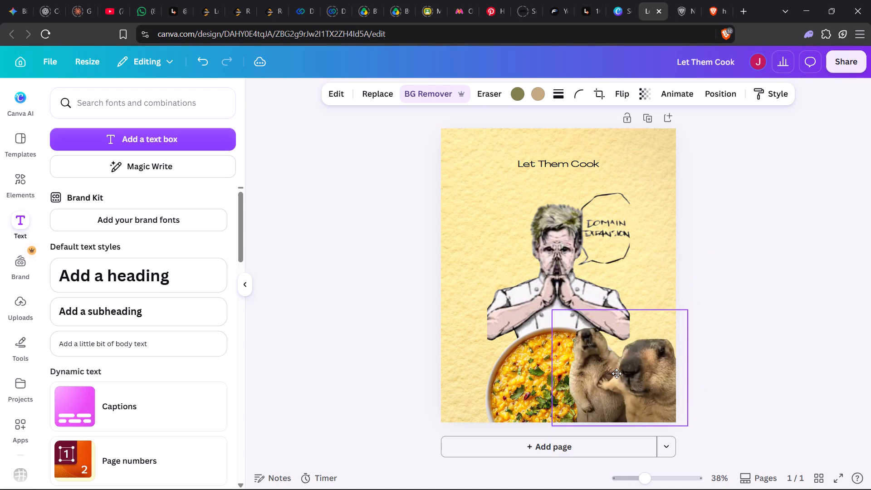
pyautogui.moveTo(617, 373); pyautogui.dragTo(623, 380)
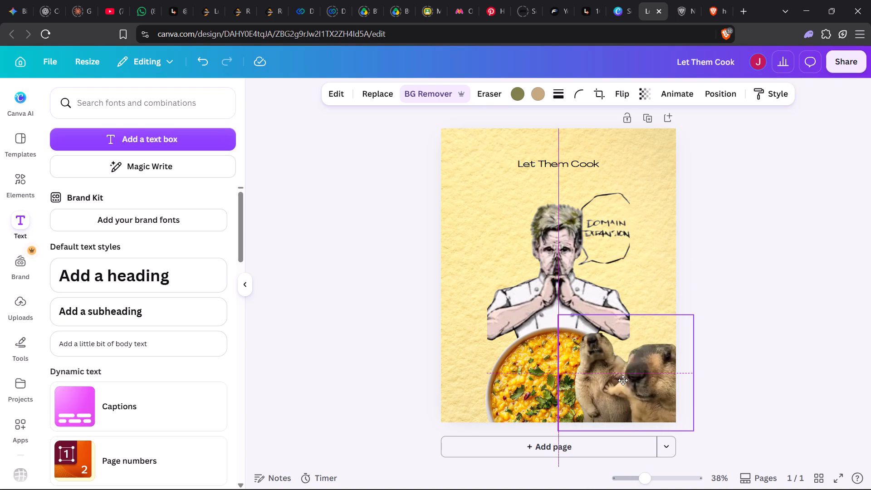
pyautogui.moveTo(623, 380); pyautogui.dragTo(621, 379)
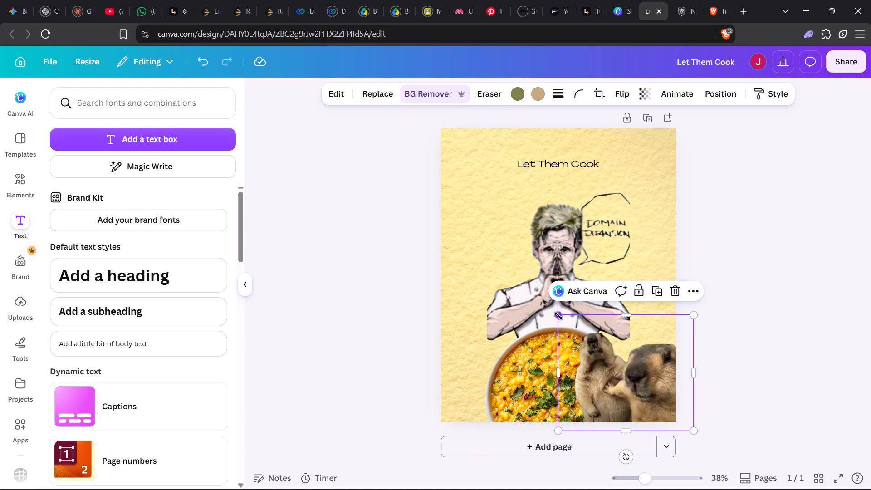
pyautogui.moveTo(558, 316); pyautogui.dragTo(580, 352)
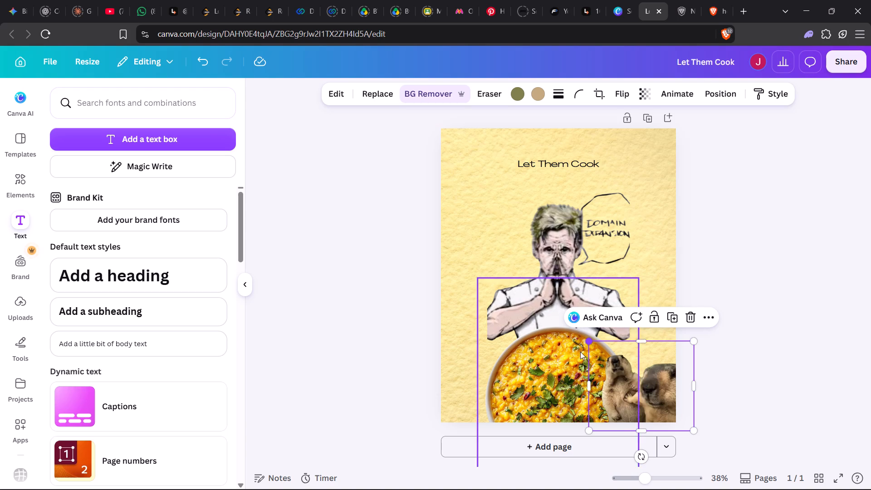
pyautogui.click(654, 402)
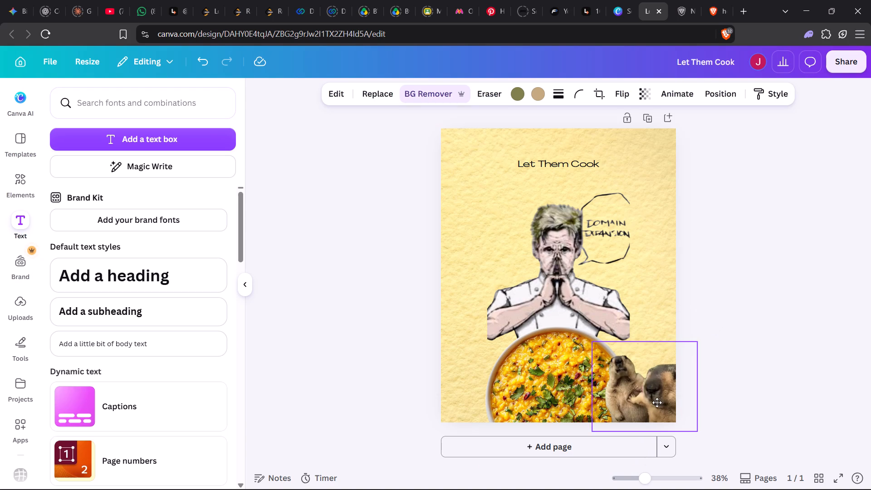
# Copy the pixel-style "LET HIM COOK" speech bubble sticker from the Pinterest search results and paste it into the Canva poster.
pyautogui.click(486, 14)
pyautogui.hscroll(4, 431, 249)
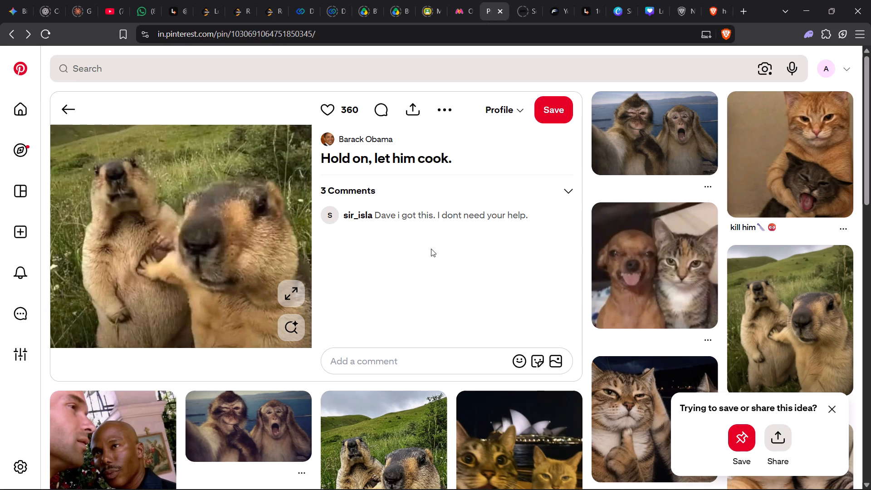
pyautogui.hscroll(4, 431, 249)
pyautogui.scroll(-2, 220, 295)
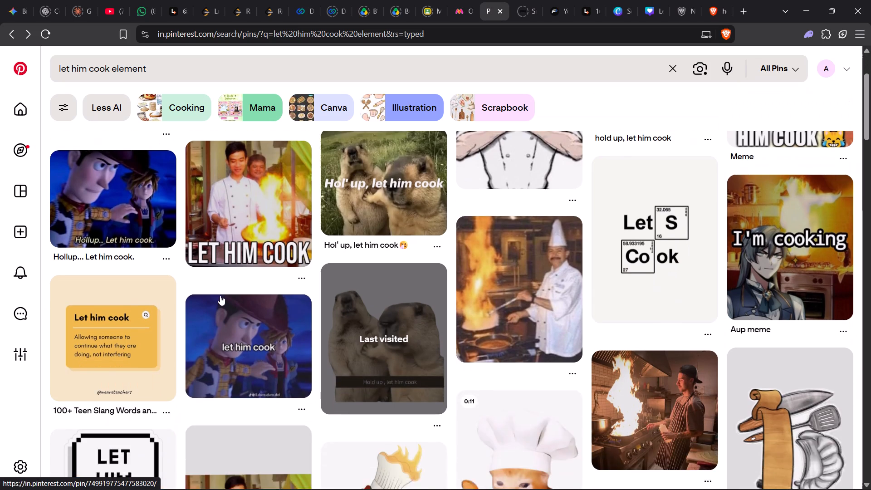
pyautogui.scroll(-2, 220, 295)
pyautogui.click(129, 333)
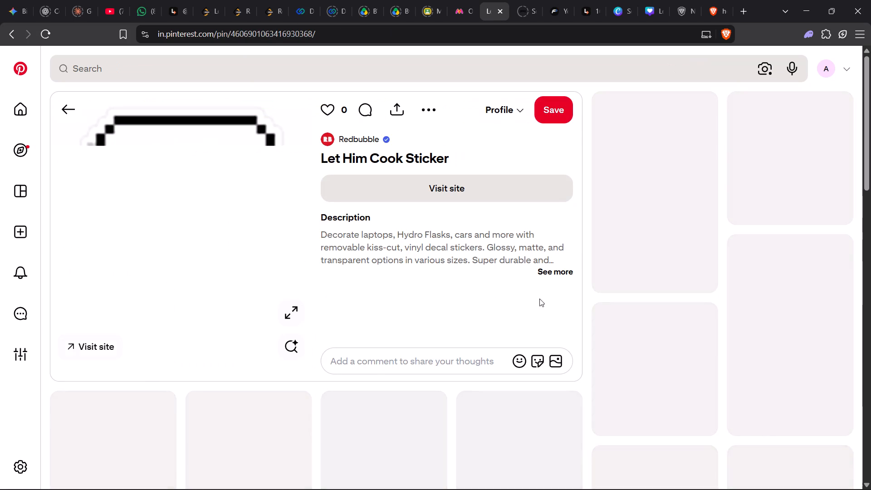
pyautogui.scroll(-1, 587, 265)
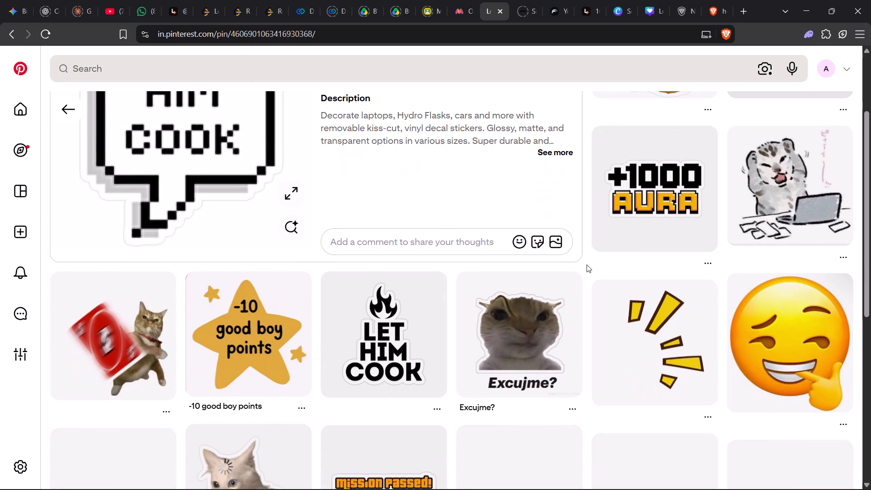
pyautogui.scroll(2, 587, 265)
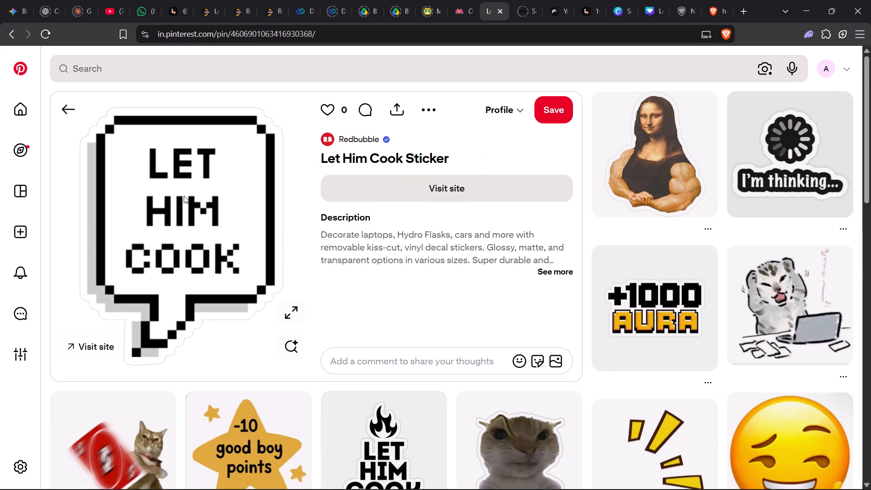
pyautogui.click(184, 196)
pyautogui.rightClick(184, 196)
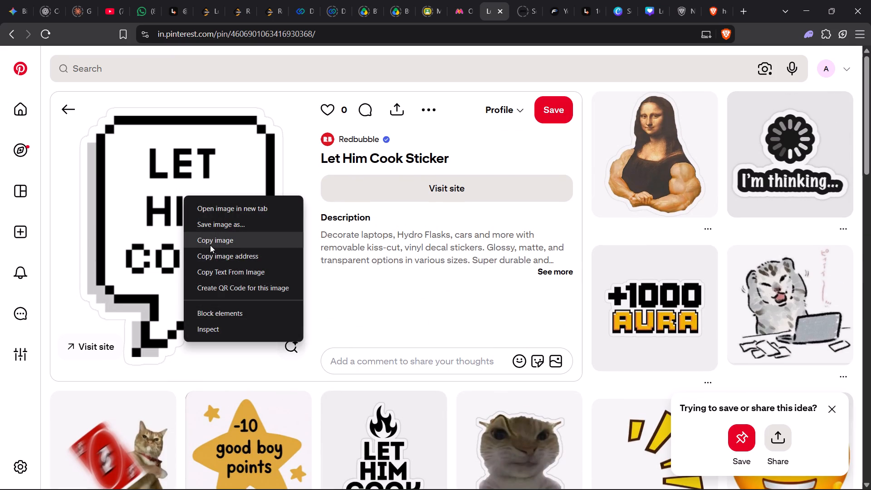
pyautogui.click(210, 245)
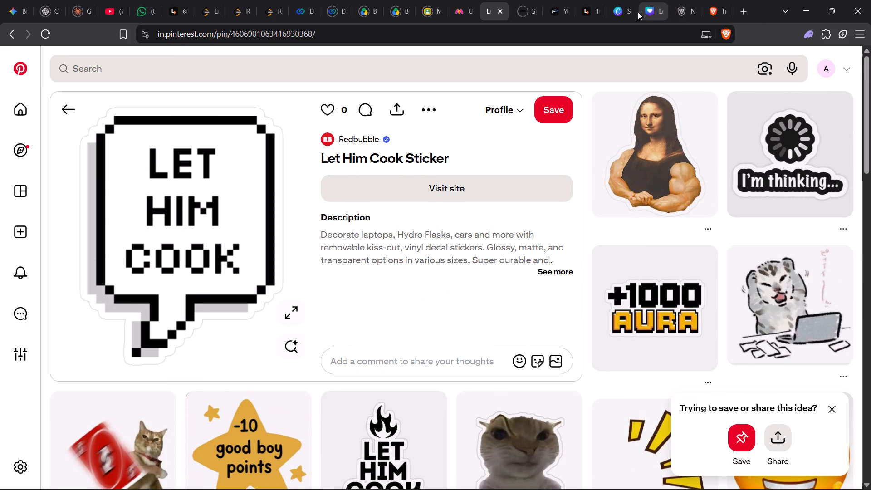
pyautogui.click(645, 13)
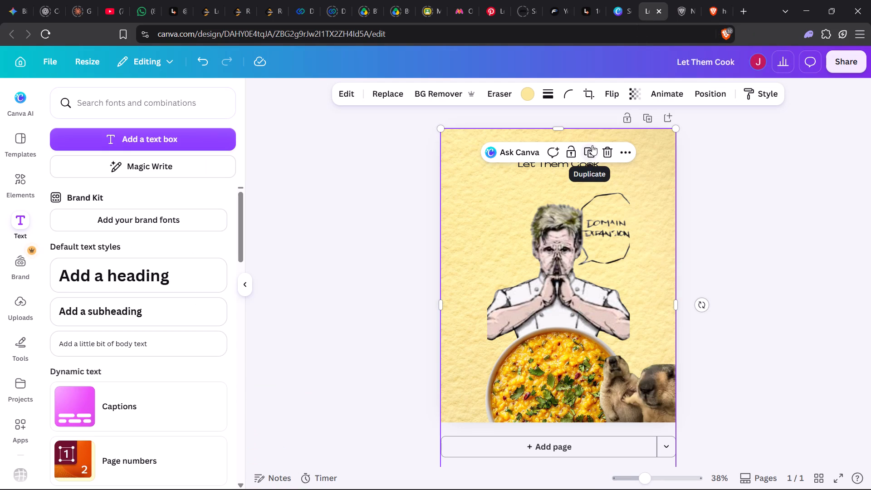
pyautogui.hotkey('ctrl', 'v')
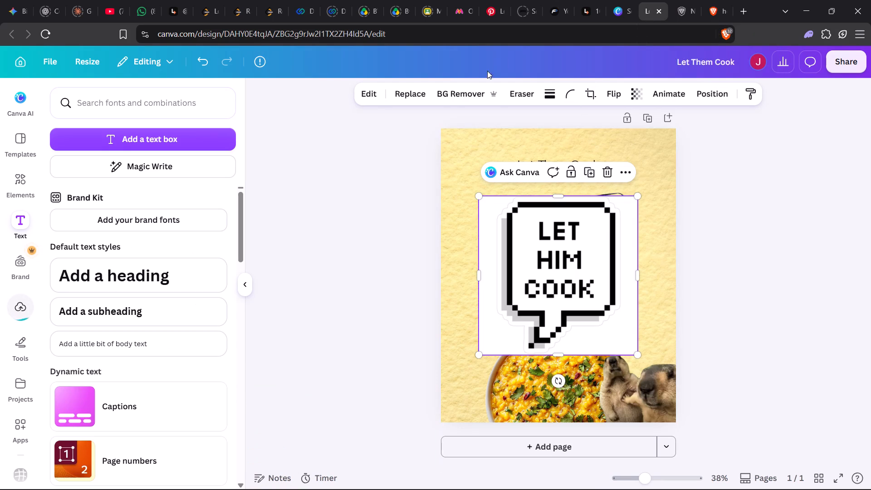
# Remove the speech bubble's background, shrink it, and place it just above the marmots at the poster's right edge.
pyautogui.click(459, 93)
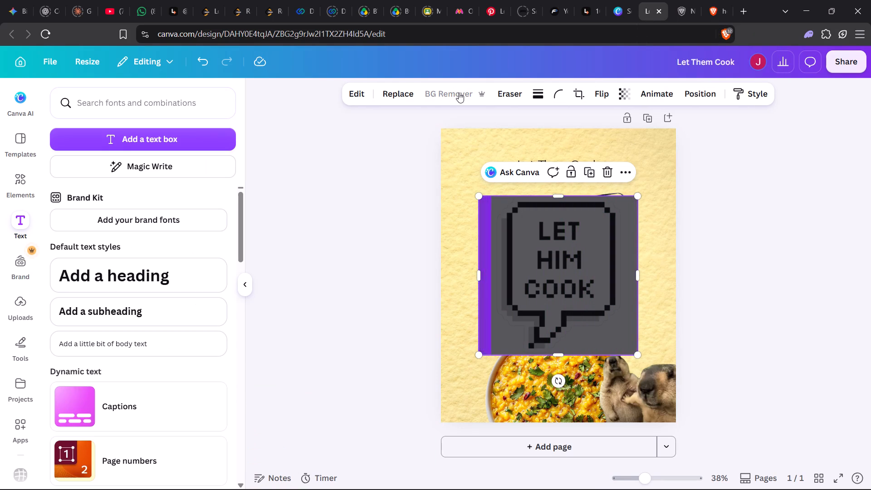
pyautogui.moveTo(636, 198); pyautogui.dragTo(622, 214)
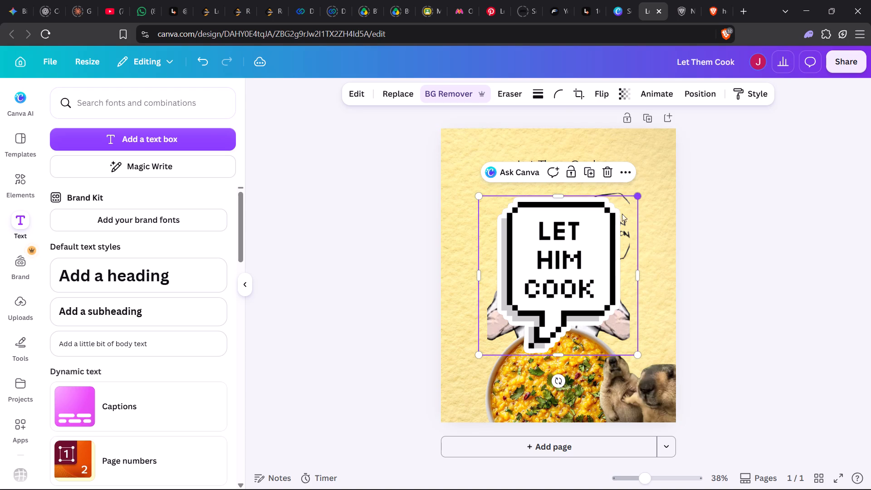
pyautogui.moveTo(622, 214); pyautogui.dragTo(537, 307)
pyautogui.moveTo(505, 328); pyautogui.dragTo(657, 341)
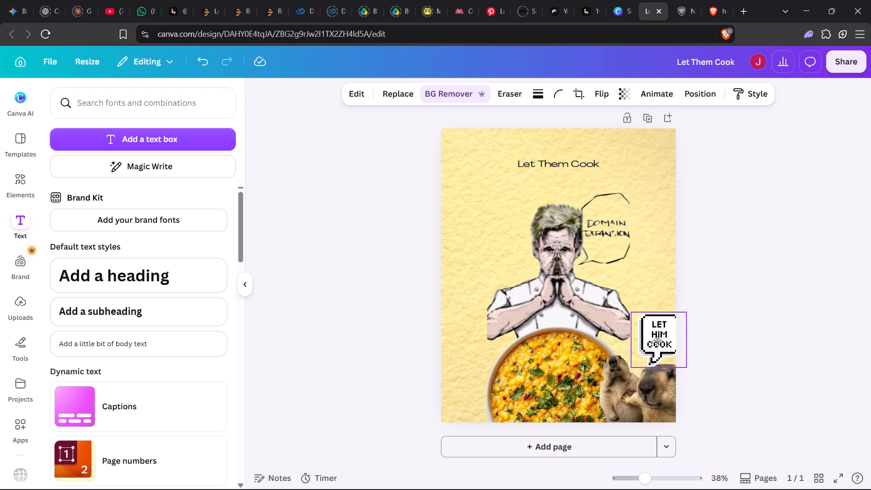
pyautogui.moveTo(657, 341); pyautogui.dragTo(657, 341)
pyautogui.click(775, 308)
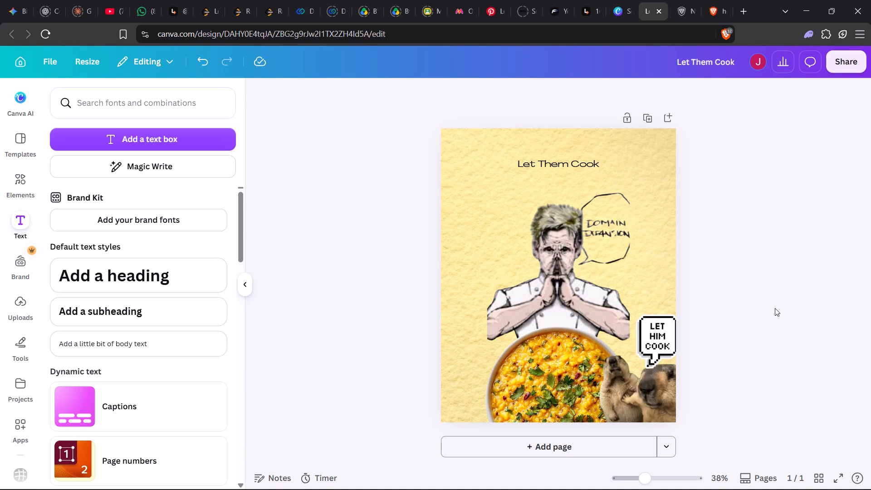
# Delete the "Let Them Cook" title text from the top of the poster.
pyautogui.click(549, 158)
pyautogui.click(538, 166)
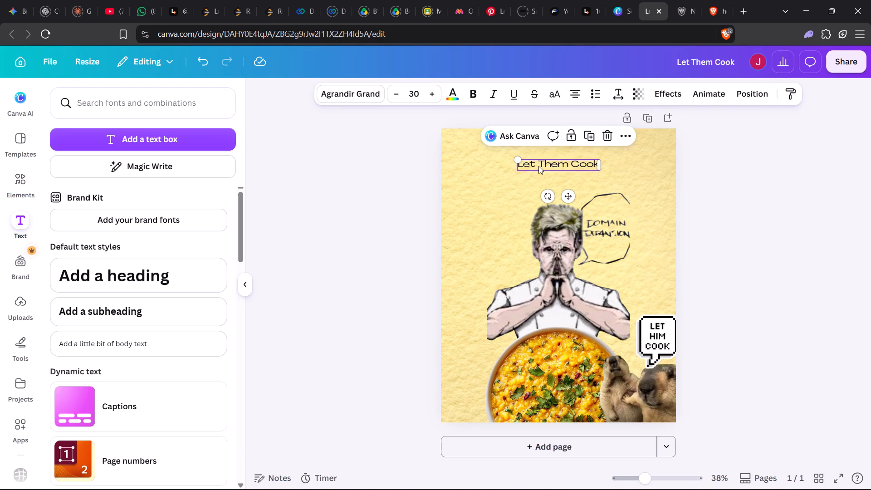
pyautogui.press('Delete')
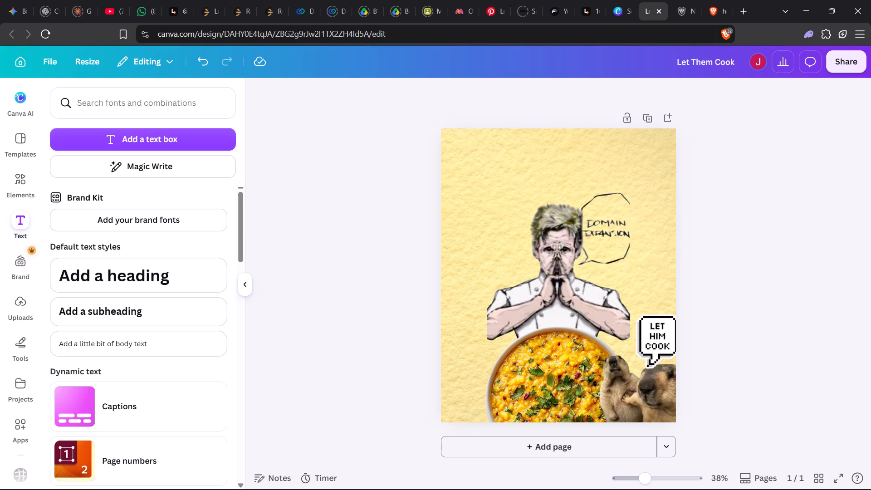
pyautogui.click(771, 231)
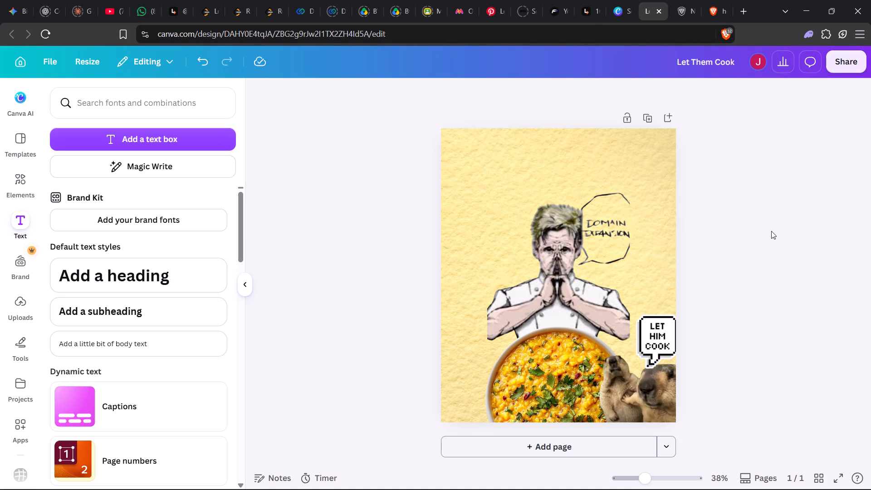
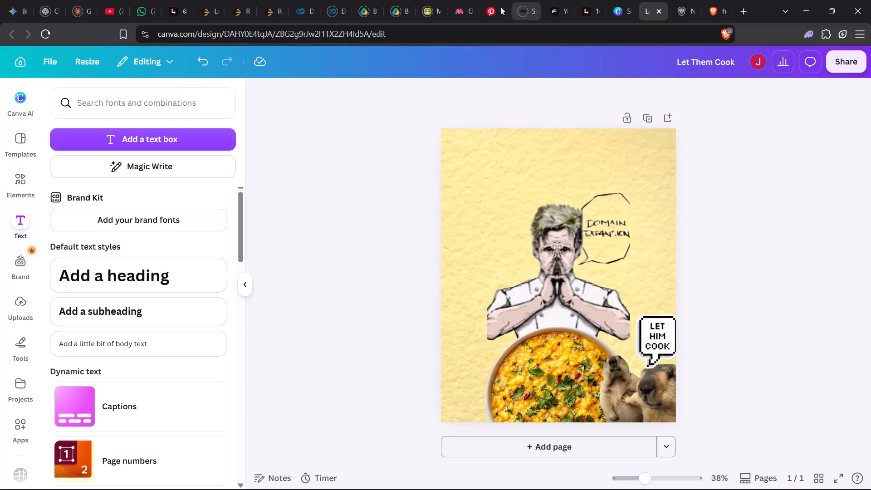
# Search Pinterest for "let him cook manga dialogue box" and look through the results for a speech bubble that suits the poster.
pyautogui.click(491, 7)
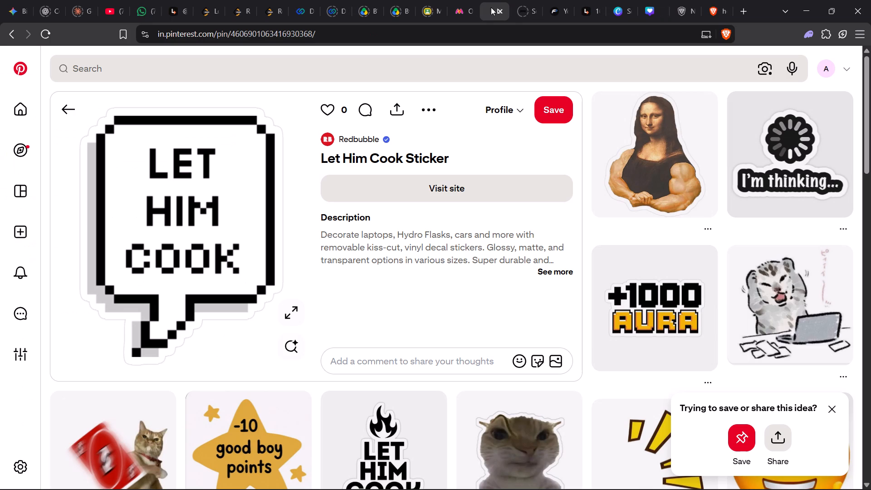
pyautogui.click(483, 63)
pyautogui.write('let him cook manga dialogue box')
pyautogui.press('Return')
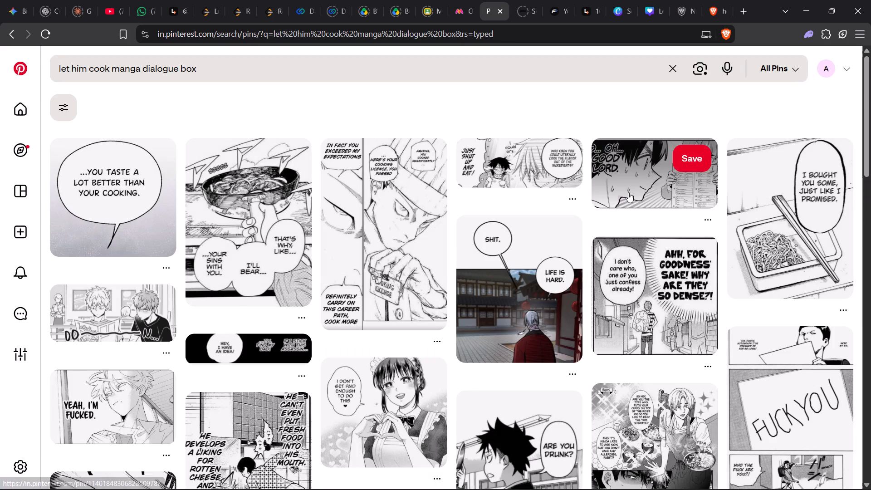
pyautogui.scroll(-3, 628, 192)
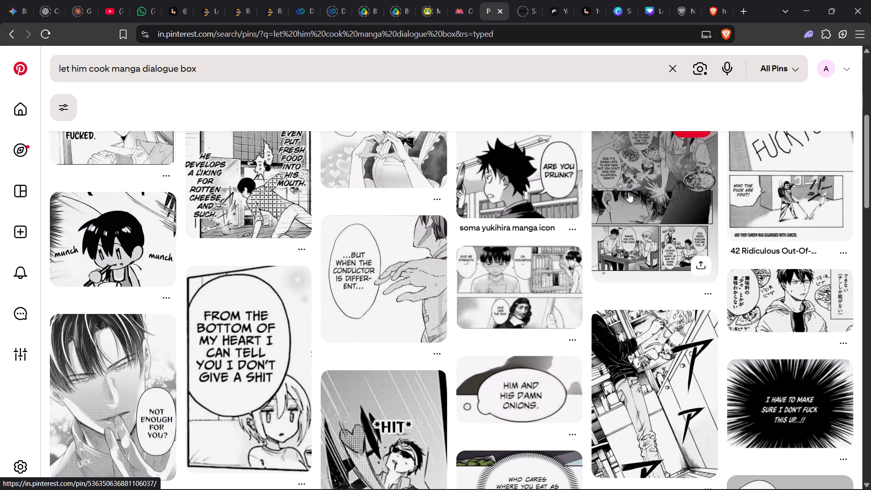
pyautogui.scroll(-2, 628, 192)
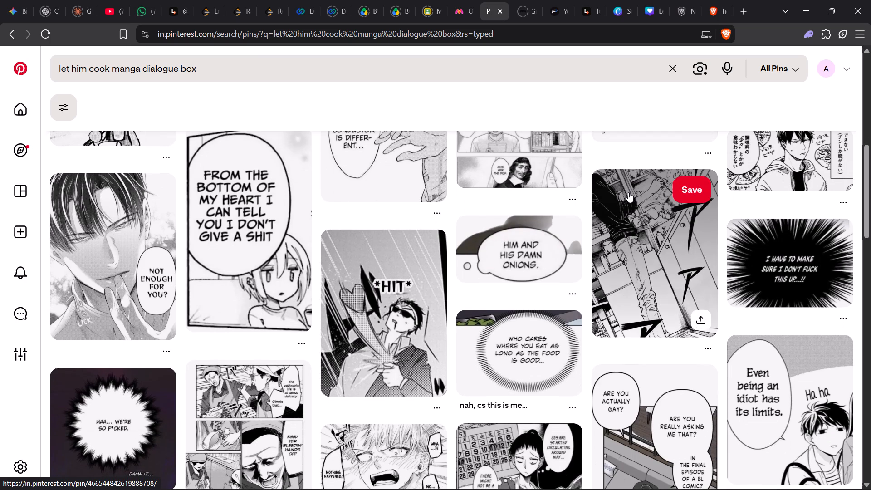
pyautogui.scroll(5, 628, 192)
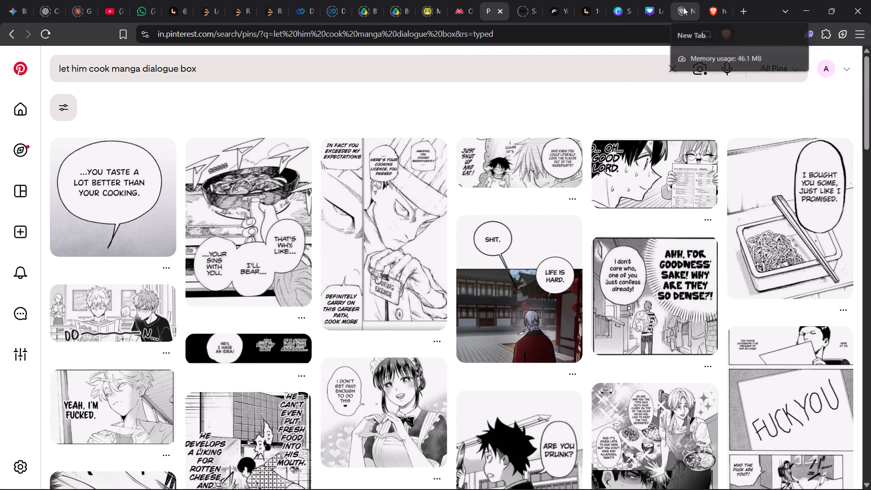
pyautogui.click(653, 15)
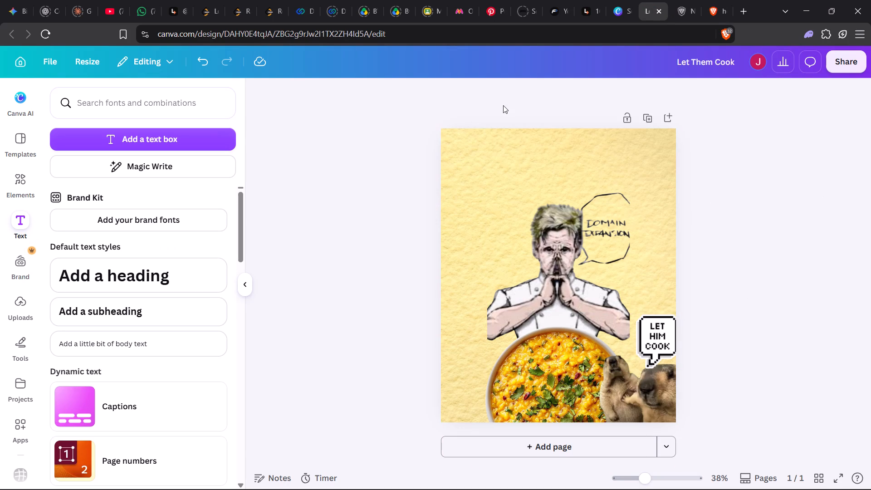
pyautogui.click(490, 3)
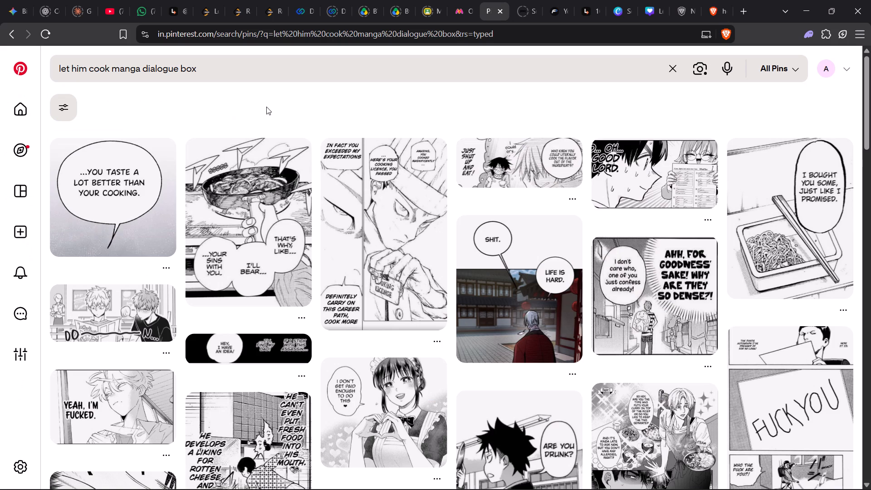
# Replace the Pinterest search with "manga dialogue box".
pyautogui.click(674, 74)
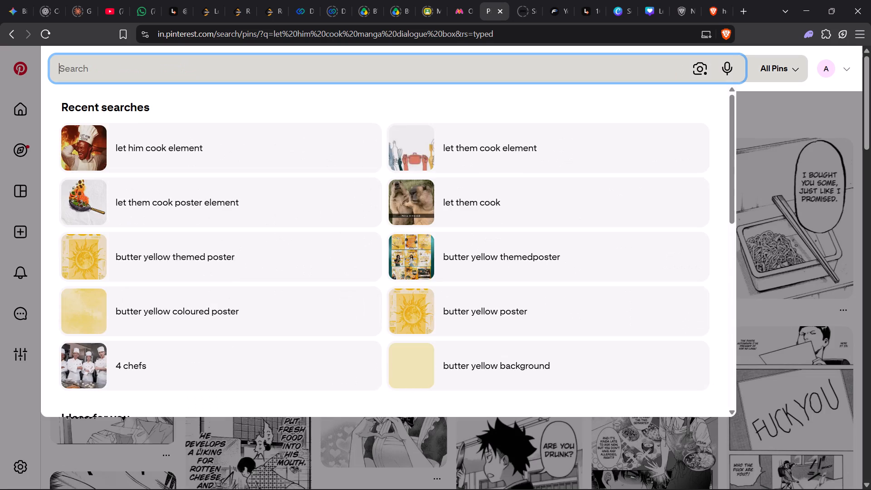
pyautogui.write('ba')
pyautogui.press('BackSpace')
pyautogui.press('BackSpace')
pyautogui.write('manga dialp')
pyautogui.press('BackSpace')
pyautogui.write('ogue box')
pyautogui.press('Return')
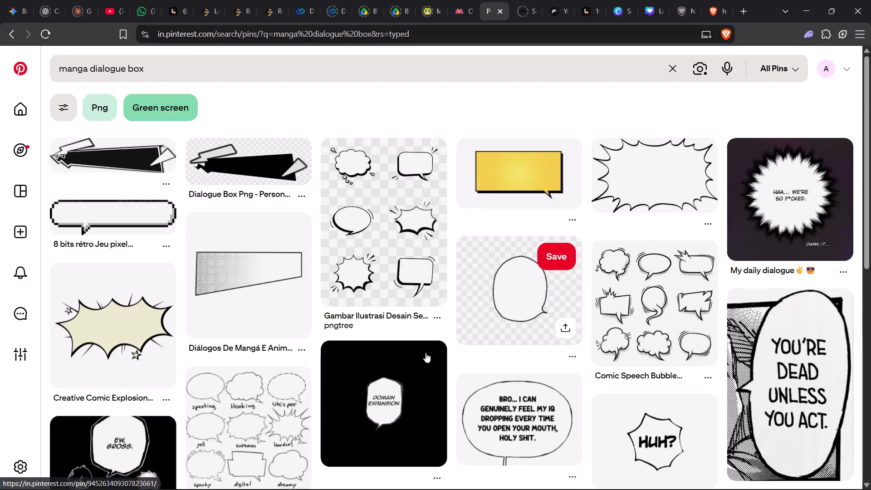
# Copy the plain oval speech bubble from the Pinterest results into the Canva poster and remove its background.
pyautogui.click(521, 325)
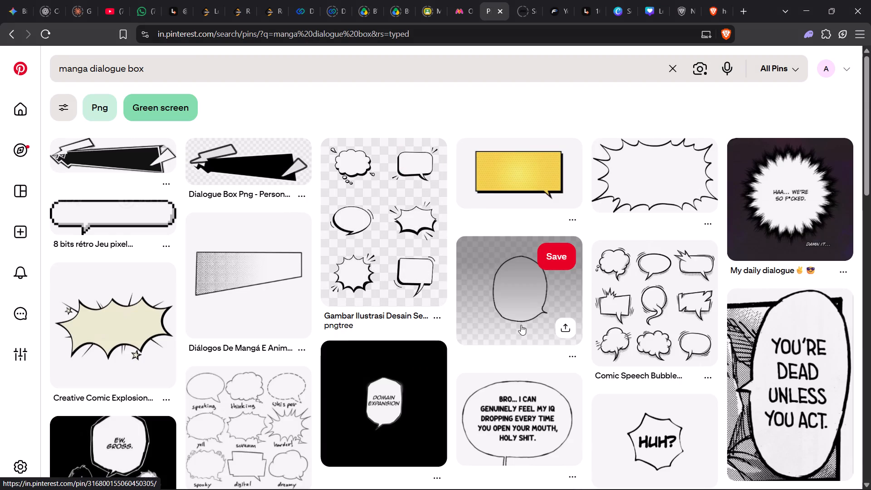
pyautogui.rightClick(326, 256)
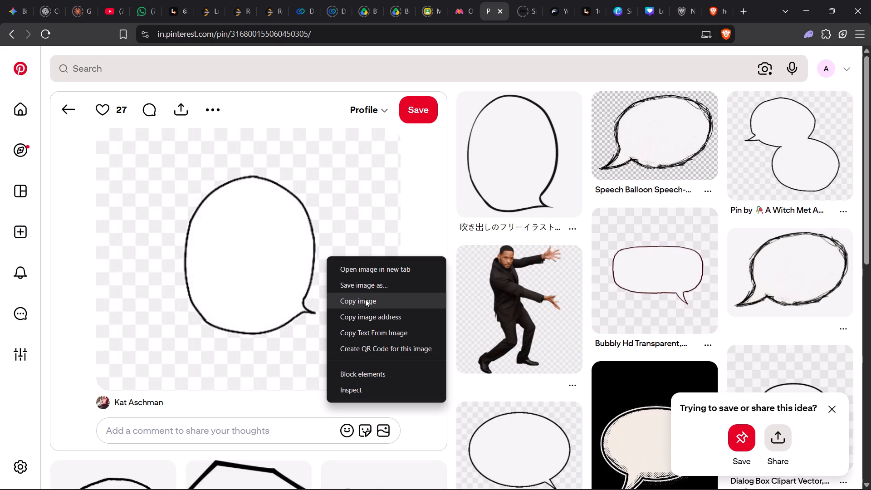
pyautogui.click(365, 299)
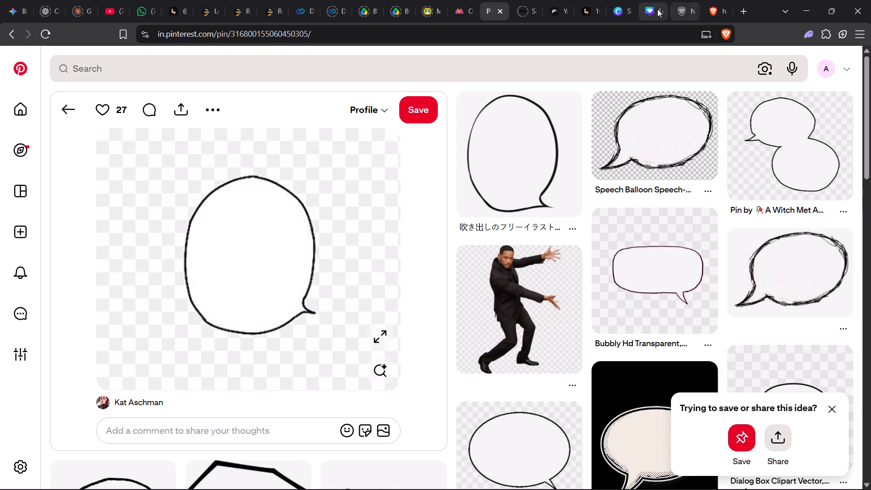
pyautogui.click(654, 9)
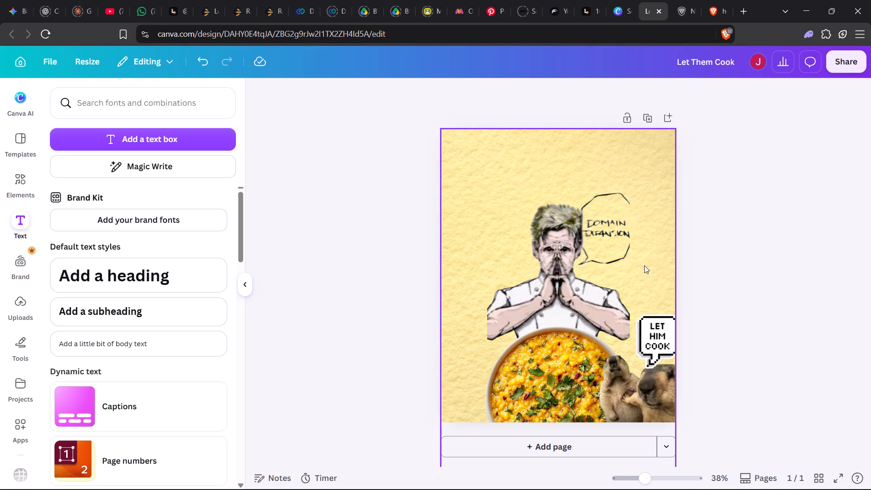
pyautogui.hotkey('ctrl', 'v')
pyautogui.click(459, 98)
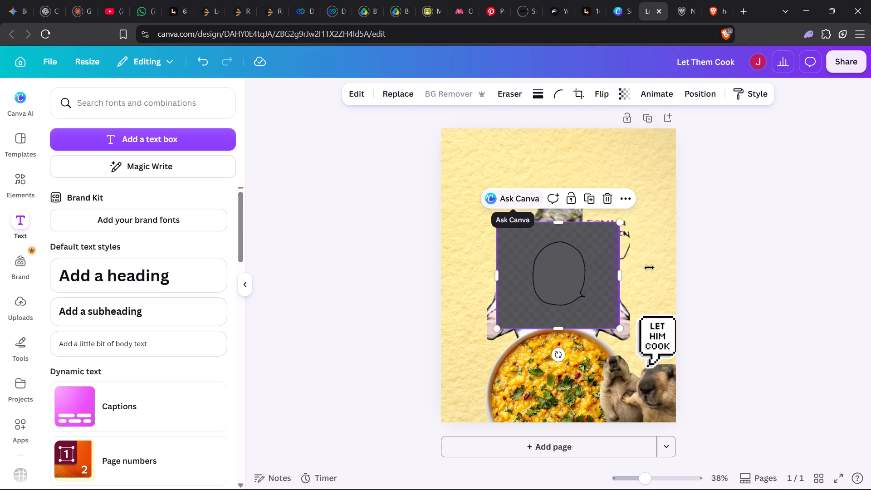
# Delete the pixel-style "LET HIM COOK" speech bubble from the poster.
pyautogui.click(658, 345)
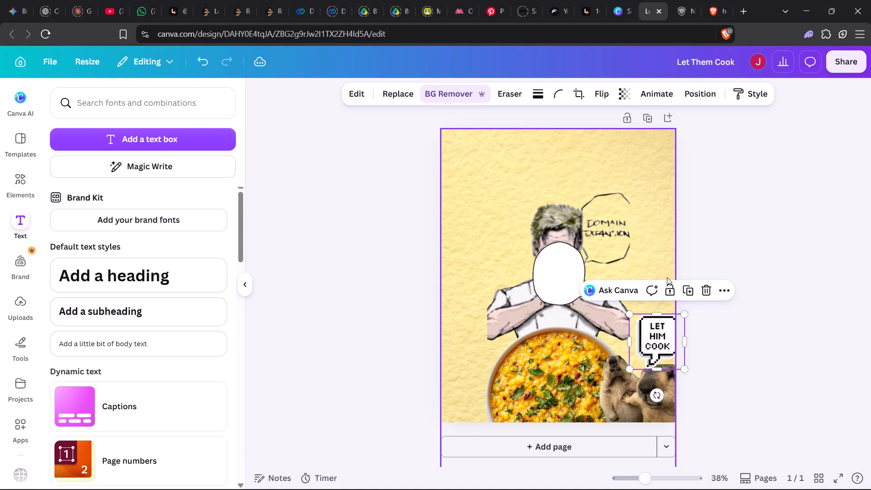
pyautogui.press('Delete')
# Shrink the blank oval speech bubble and place it just above the marmots near the poster's right edge.
pyautogui.moveTo(559, 275); pyautogui.dragTo(618, 341)
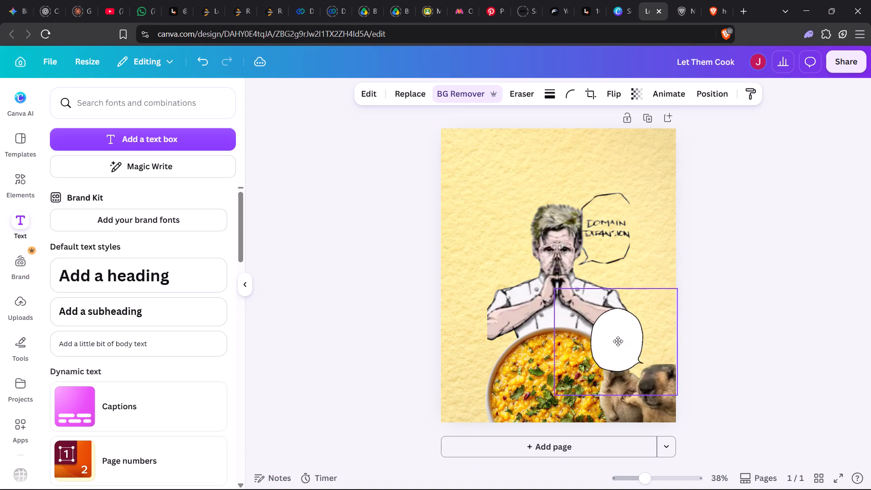
pyautogui.moveTo(618, 341); pyautogui.dragTo(624, 346)
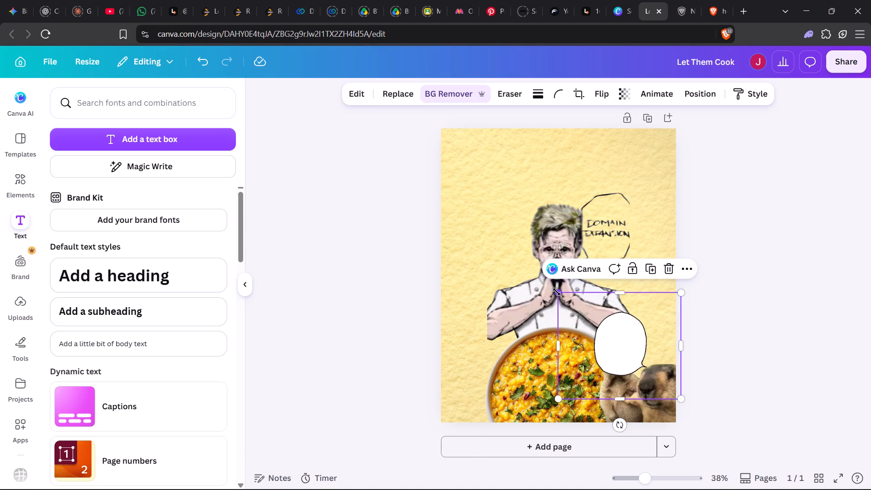
pyautogui.moveTo(557, 292); pyautogui.dragTo(586, 305)
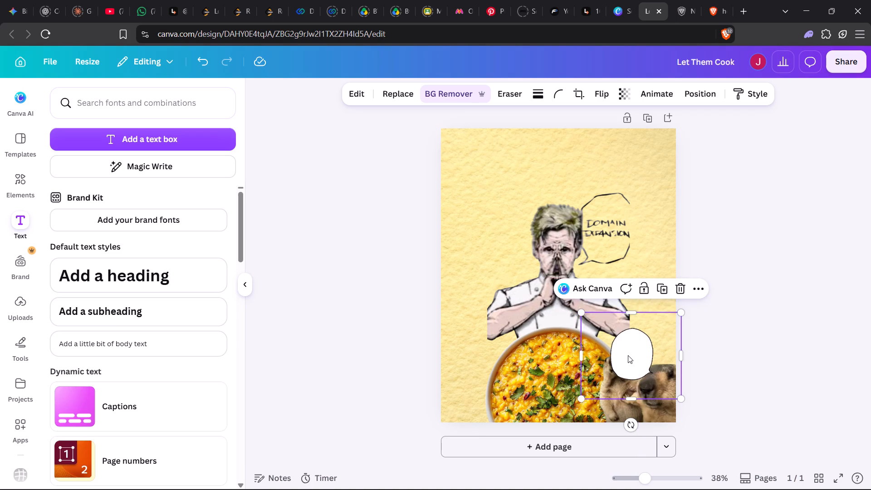
pyautogui.moveTo(628, 354); pyautogui.dragTo(642, 339)
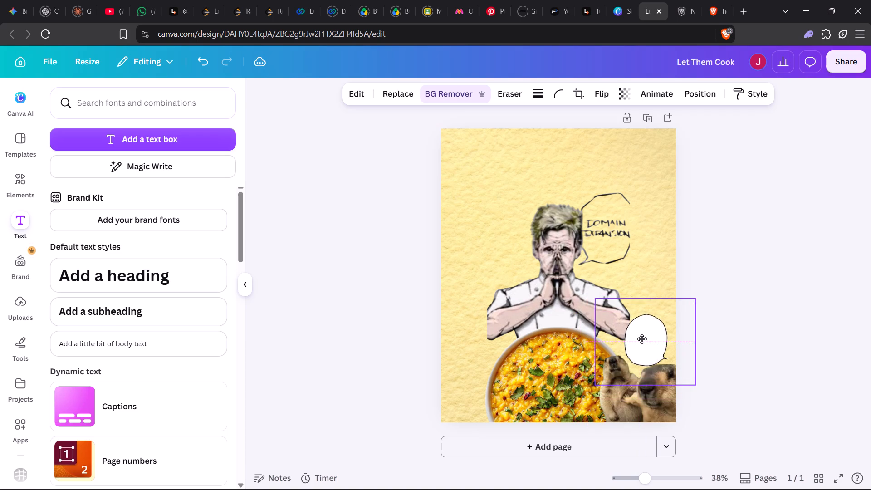
pyautogui.moveTo(642, 339); pyautogui.dragTo(641, 340)
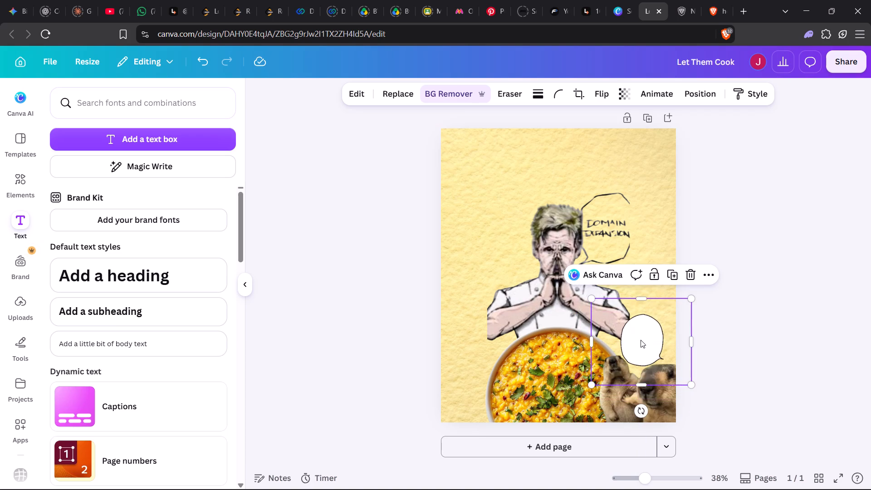
pyautogui.moveTo(643, 331); pyautogui.dragTo(645, 331)
pyautogui.moveTo(645, 331); pyautogui.dragTo(647, 332)
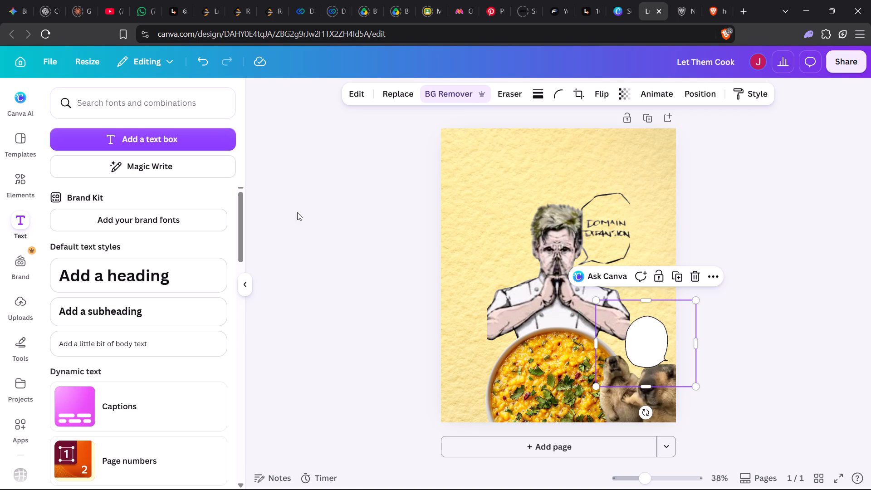
pyautogui.click(339, 211)
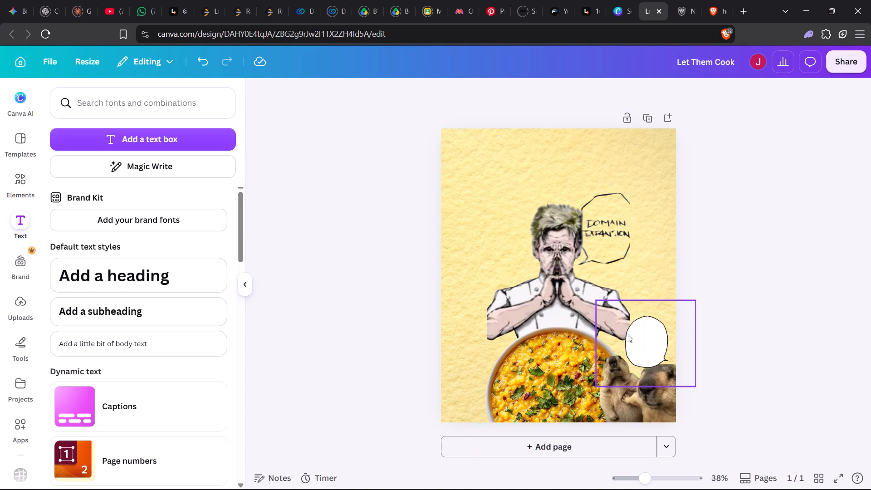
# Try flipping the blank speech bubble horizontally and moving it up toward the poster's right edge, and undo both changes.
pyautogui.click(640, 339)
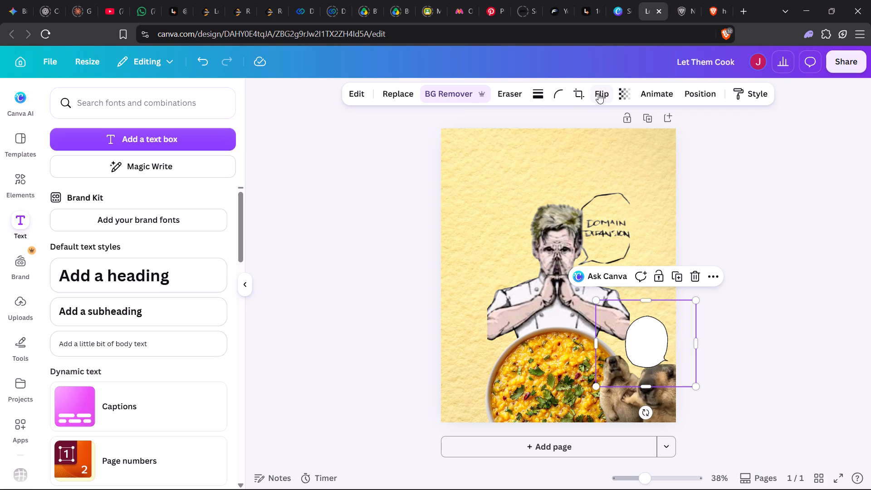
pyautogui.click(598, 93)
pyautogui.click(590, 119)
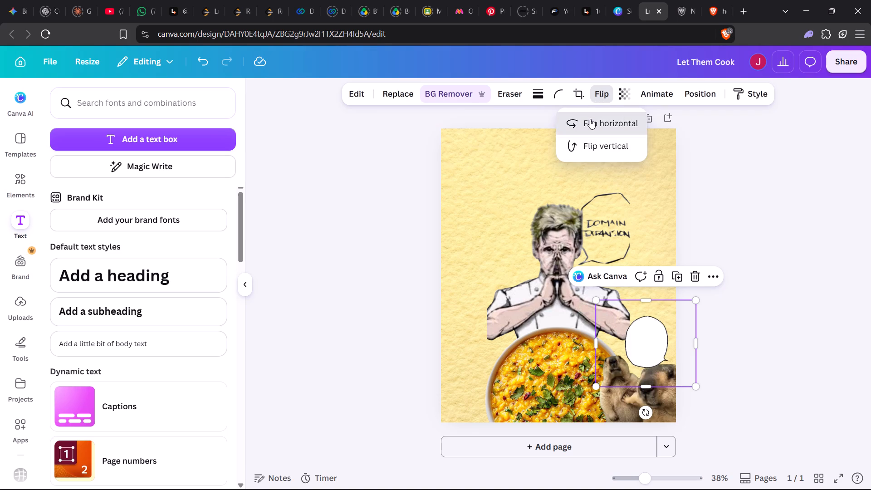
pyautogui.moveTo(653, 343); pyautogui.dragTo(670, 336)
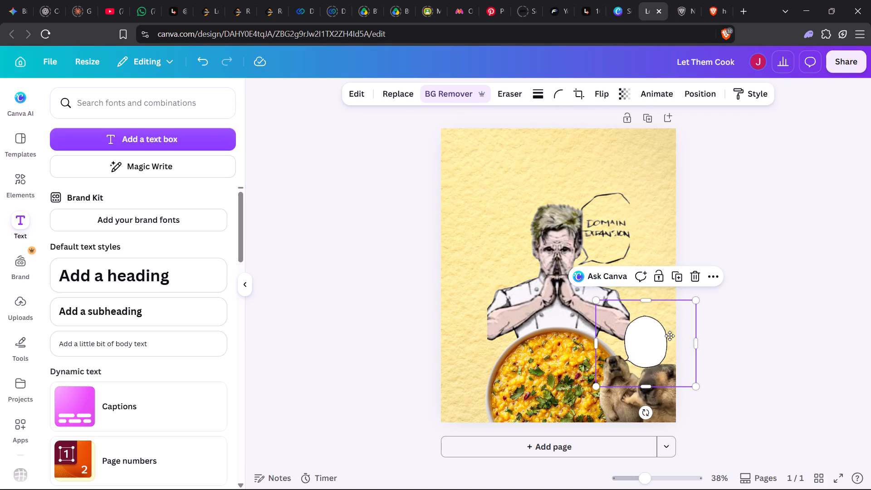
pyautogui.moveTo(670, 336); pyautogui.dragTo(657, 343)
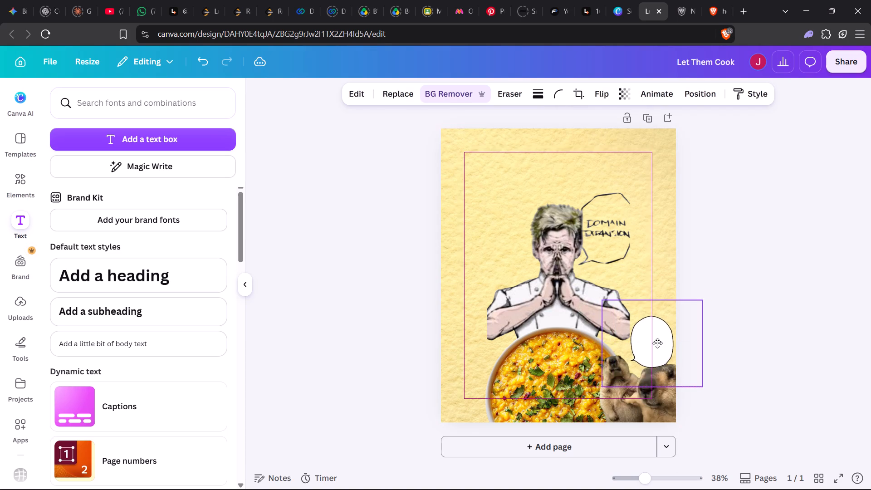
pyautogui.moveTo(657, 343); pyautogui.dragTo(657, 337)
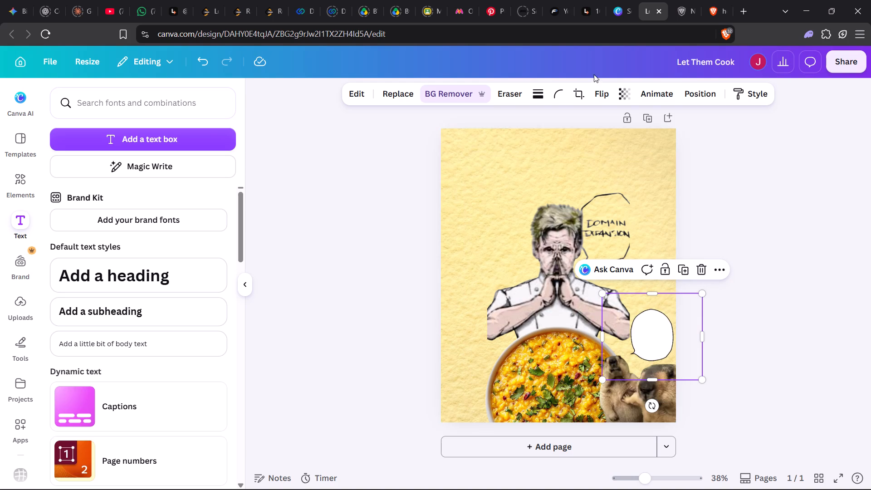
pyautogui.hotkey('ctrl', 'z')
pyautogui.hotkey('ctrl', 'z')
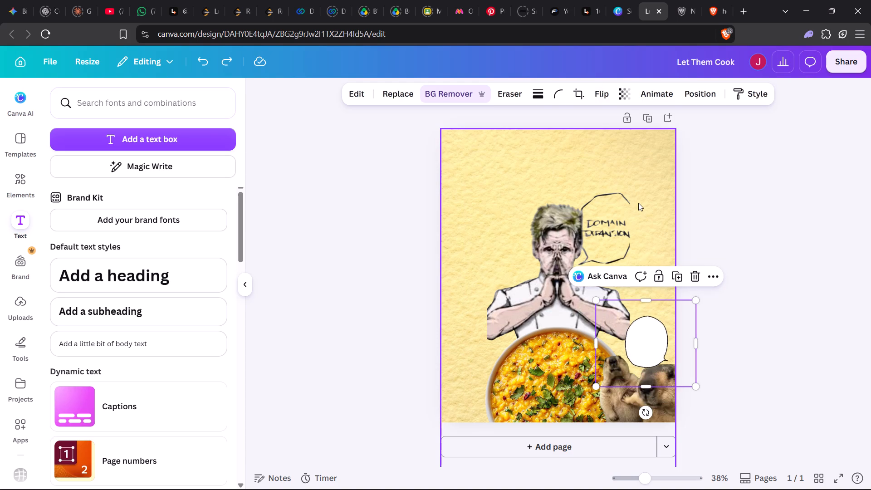
# Nudge the blank speech bubble slightly left and up so it sits between the chef's arm and the marmots.
pyautogui.moveTo(650, 346); pyautogui.dragTo(641, 340)
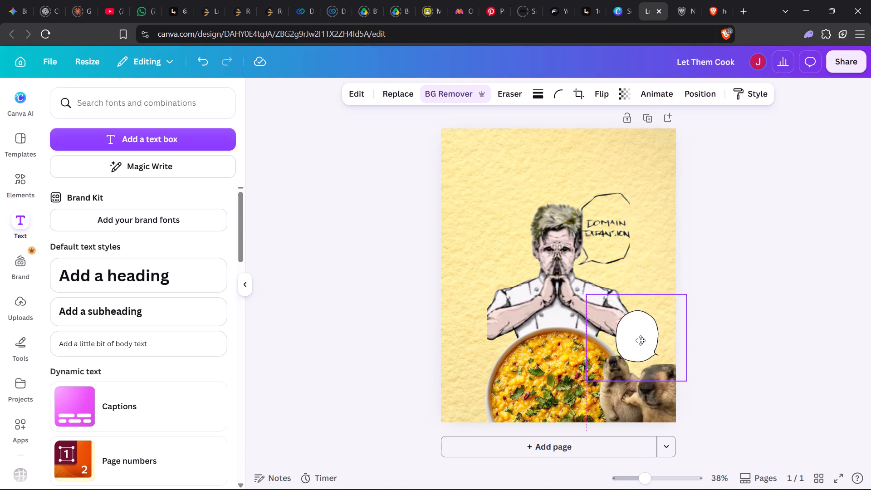
pyautogui.moveTo(641, 340); pyautogui.dragTo(645, 346)
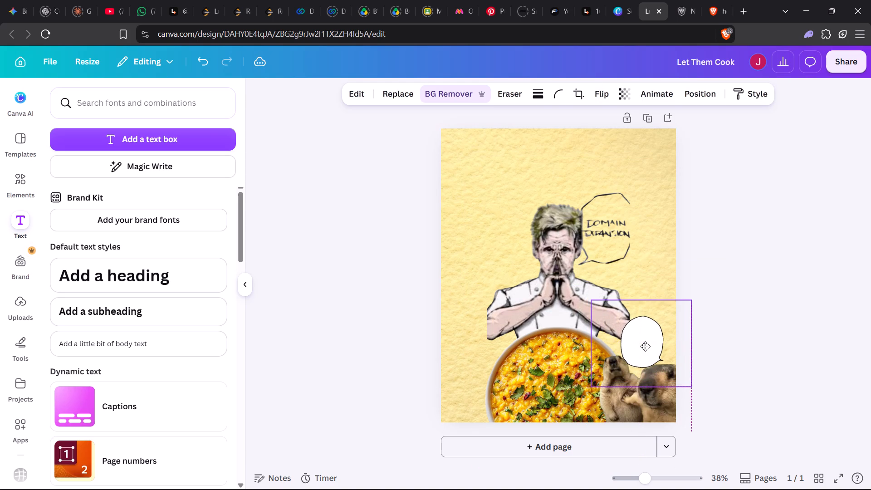
pyautogui.moveTo(645, 346); pyautogui.dragTo(644, 343)
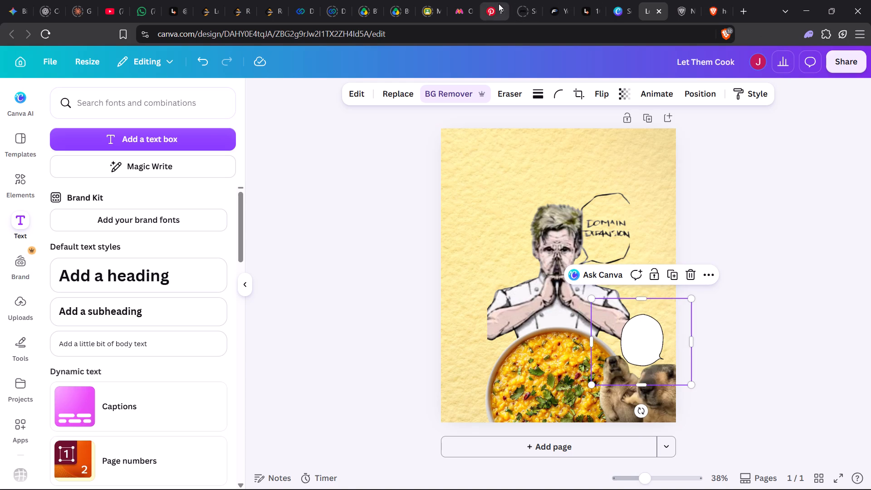
# Switch to Pinterest and look through the related pins and "manga dialogue box" results for another blank speech bubble.
pyautogui.click(498, 3)
pyautogui.scroll(-2, 523, 261)
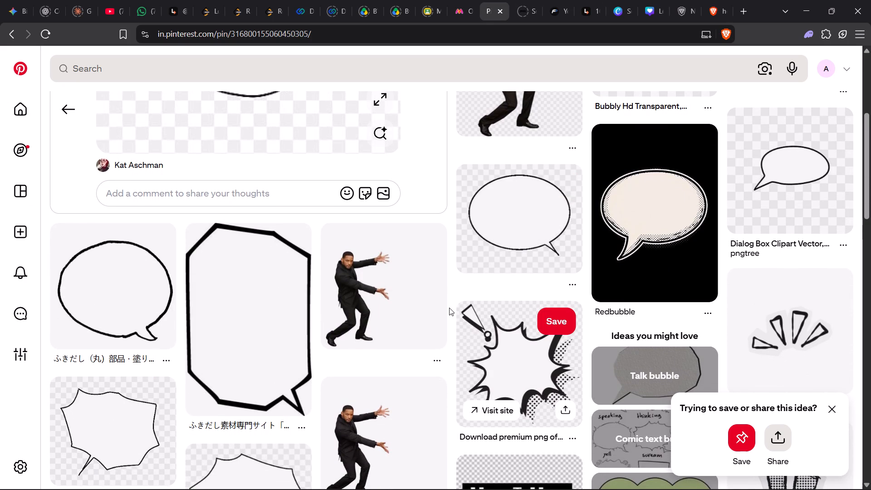
pyautogui.scroll(-1, 449, 308)
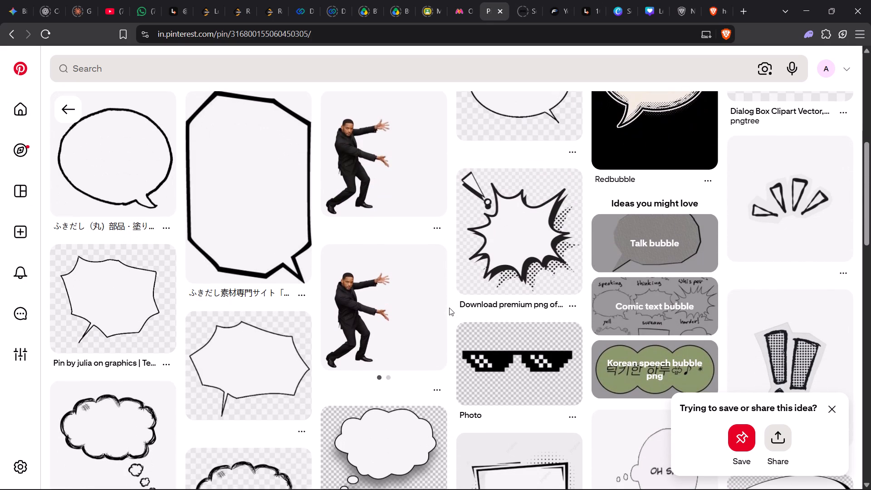
pyautogui.hscroll(3, 449, 308)
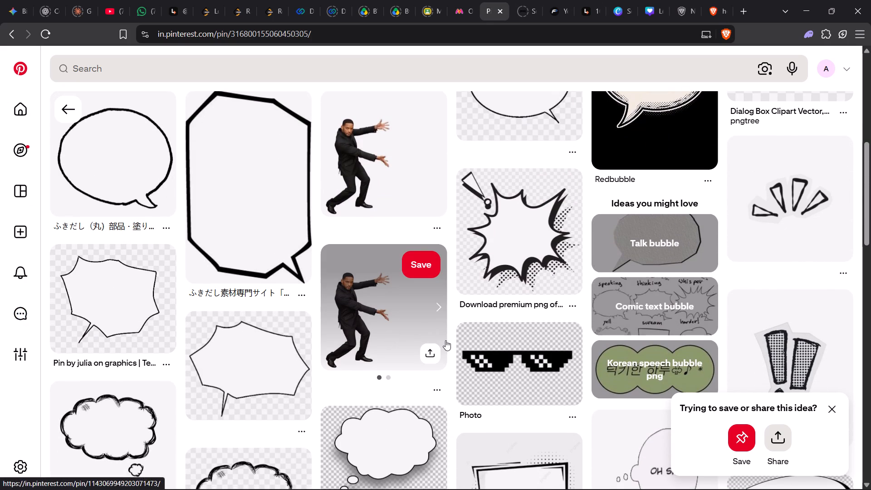
pyautogui.scroll(-2, 445, 340)
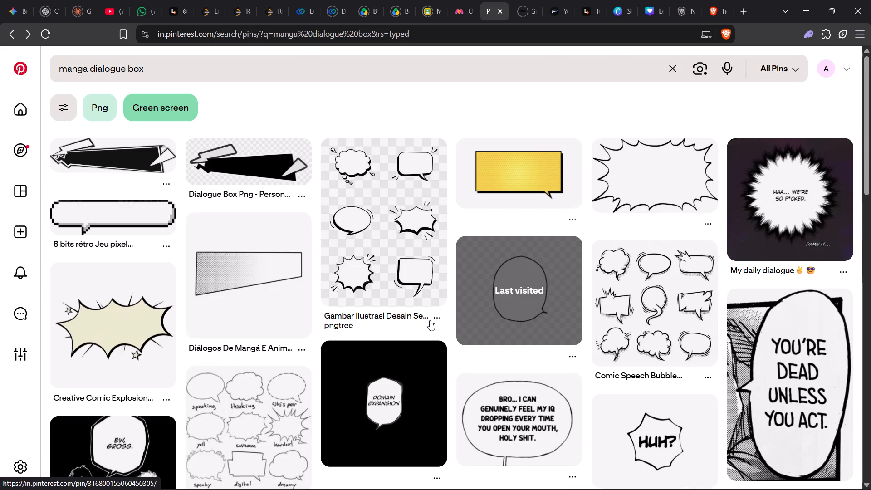
pyautogui.scroll(-3, 449, 324)
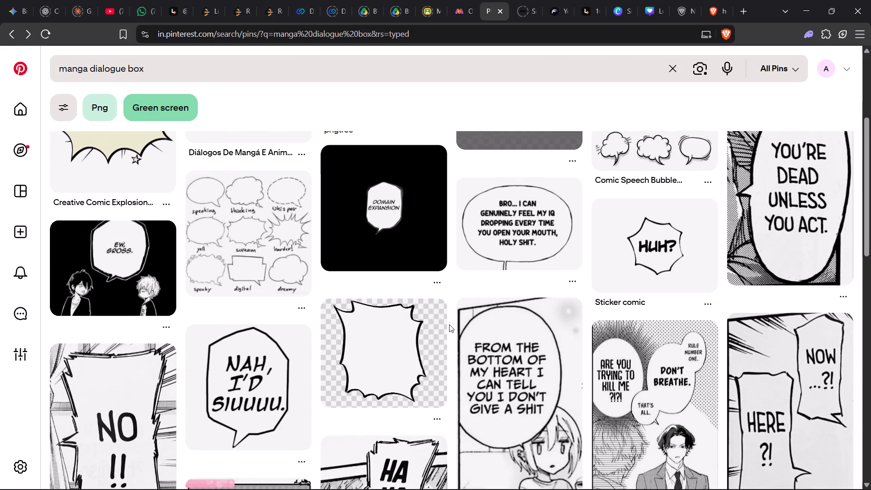
pyautogui.scroll(-2, 449, 324)
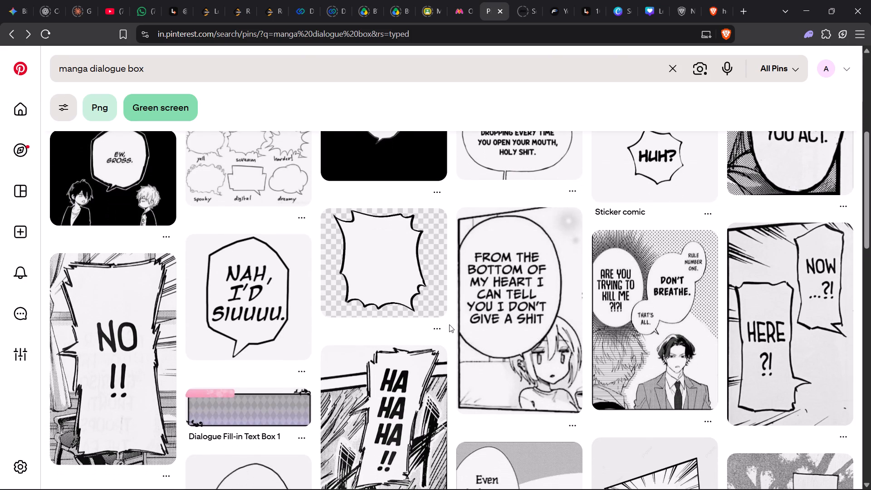
pyautogui.scroll(-3, 449, 324)
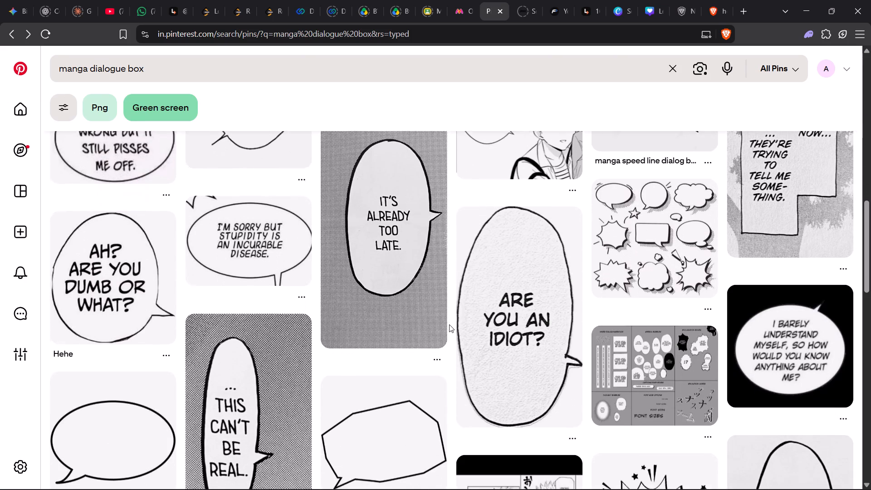
pyautogui.scroll(-2, 449, 324)
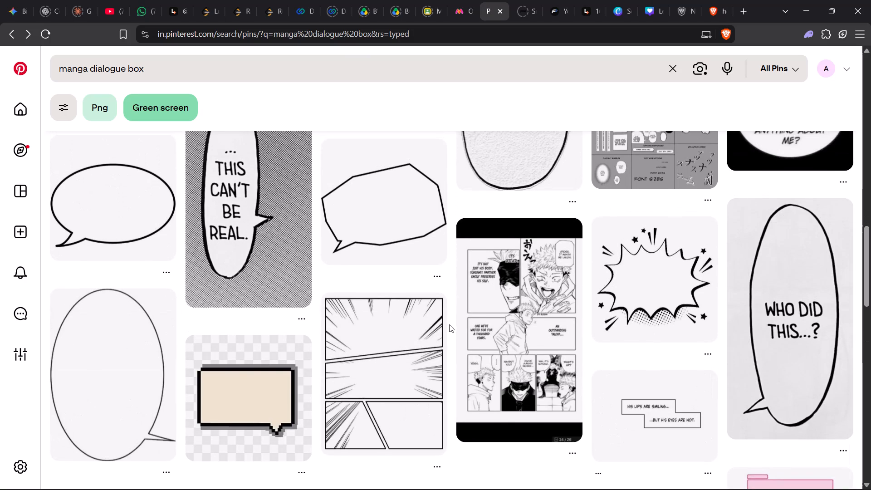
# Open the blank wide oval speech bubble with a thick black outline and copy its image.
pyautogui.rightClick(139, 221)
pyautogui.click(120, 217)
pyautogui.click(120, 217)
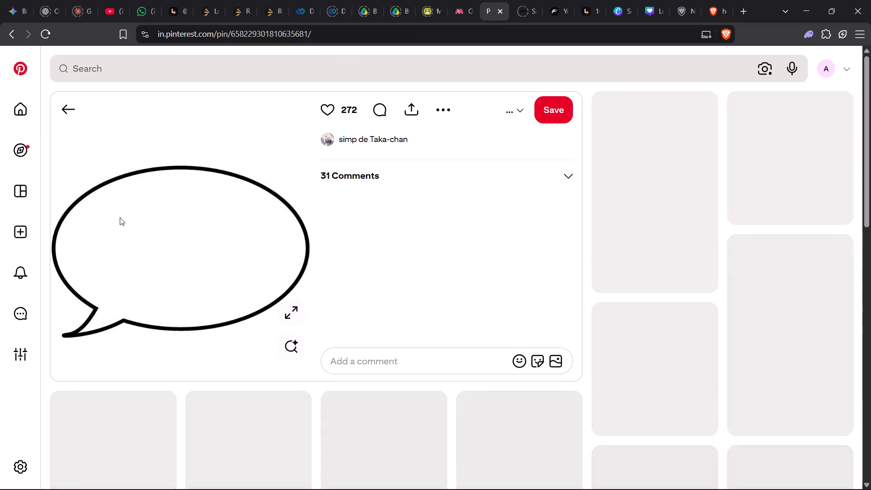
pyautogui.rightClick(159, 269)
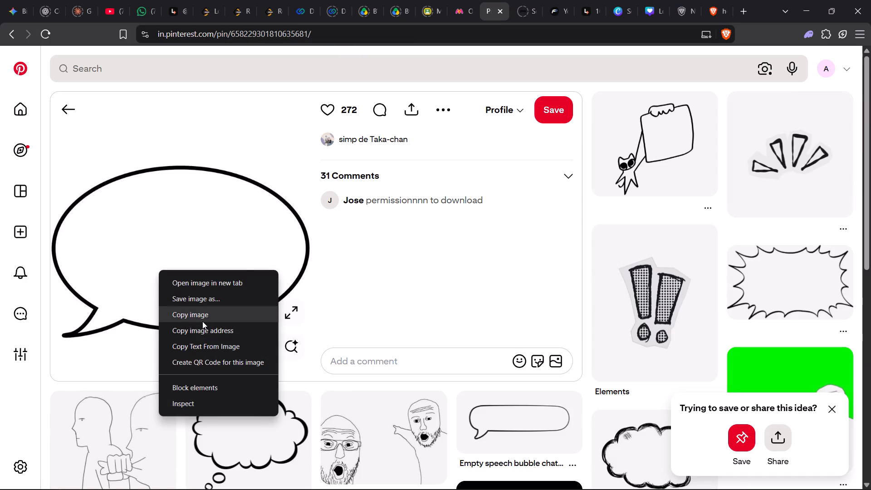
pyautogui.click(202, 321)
# Switch back to the Canva poster and add a text box reading "Let him Cook".
pyautogui.click(646, 6)
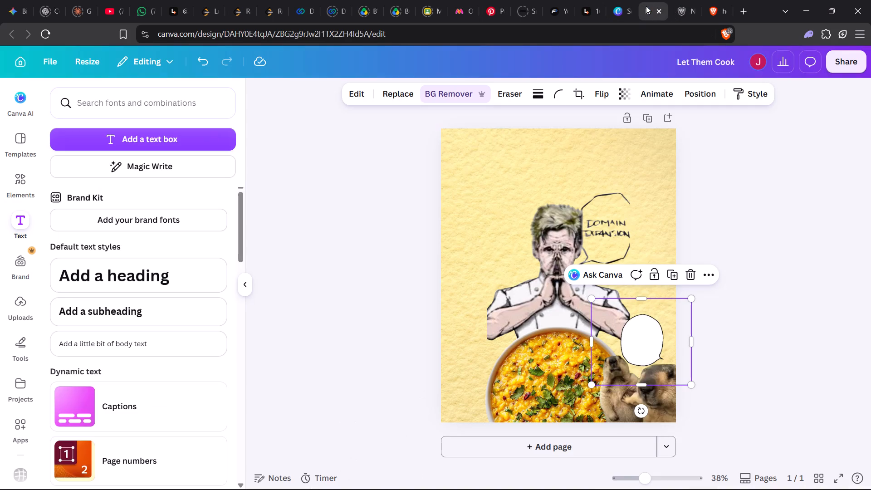
pyautogui.click(766, 332)
pyautogui.click(150, 143)
pyautogui.write('Let him Cook')
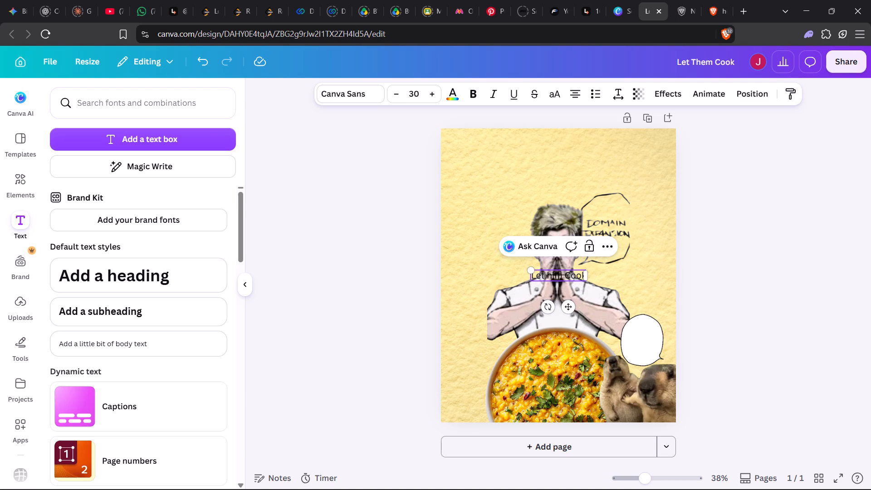
pyautogui.click(669, 277)
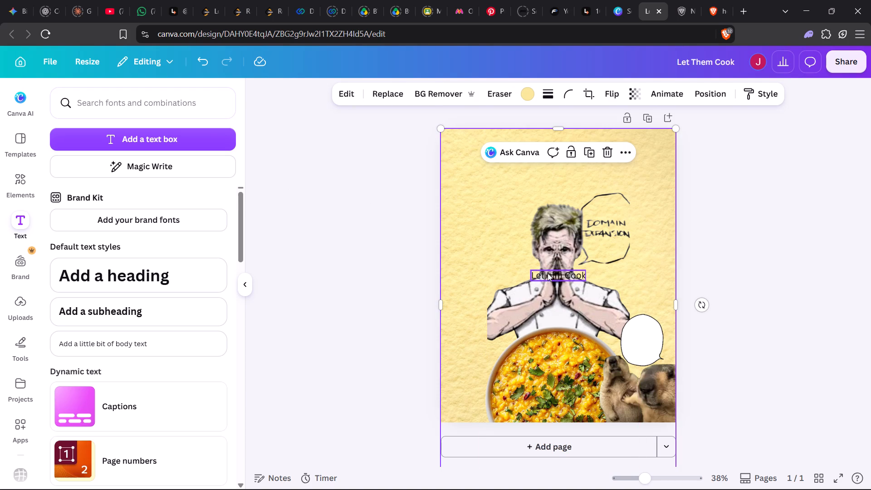
# Fit the "Let him Cook" text inside the blank speech bubble above the marmots, breaking it onto two lines before "Cook".
pyautogui.moveTo(548, 273); pyautogui.dragTo(639, 327)
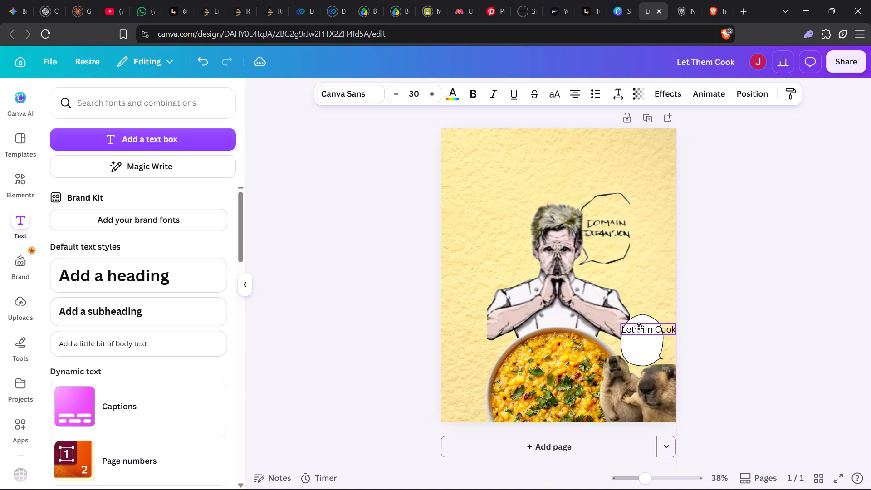
pyautogui.moveTo(639, 327); pyautogui.dragTo(644, 328)
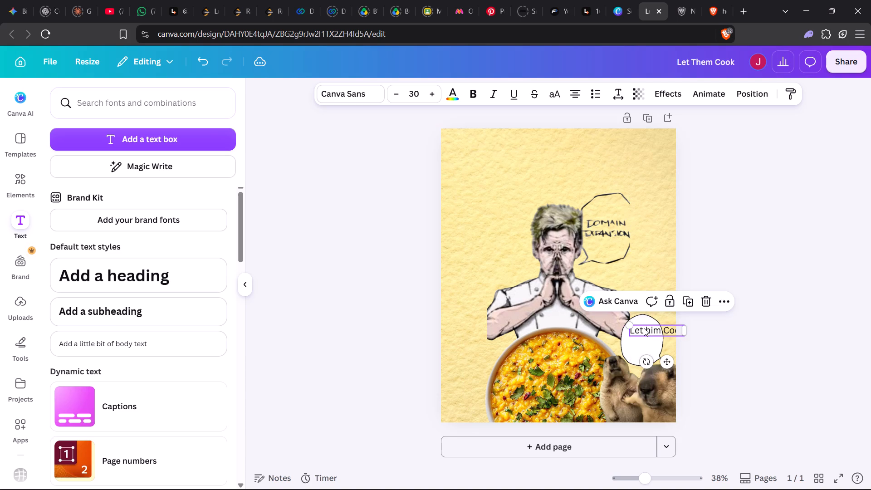
pyautogui.click(662, 329)
pyautogui.click(662, 329)
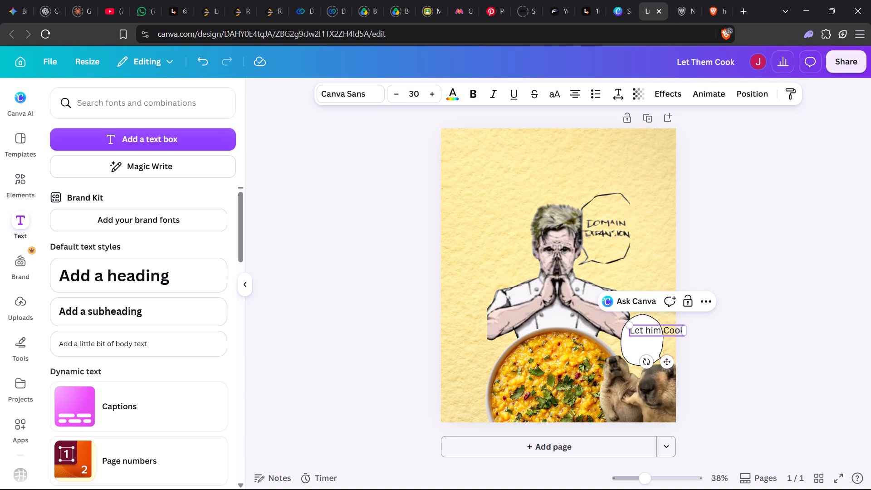
pyautogui.press('Return')
pyautogui.click(760, 378)
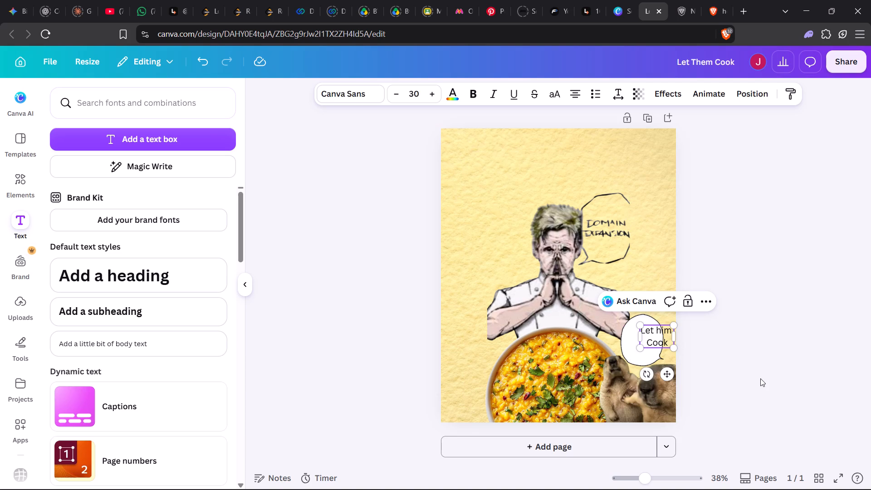
pyautogui.moveTo(658, 338); pyautogui.dragTo(646, 341)
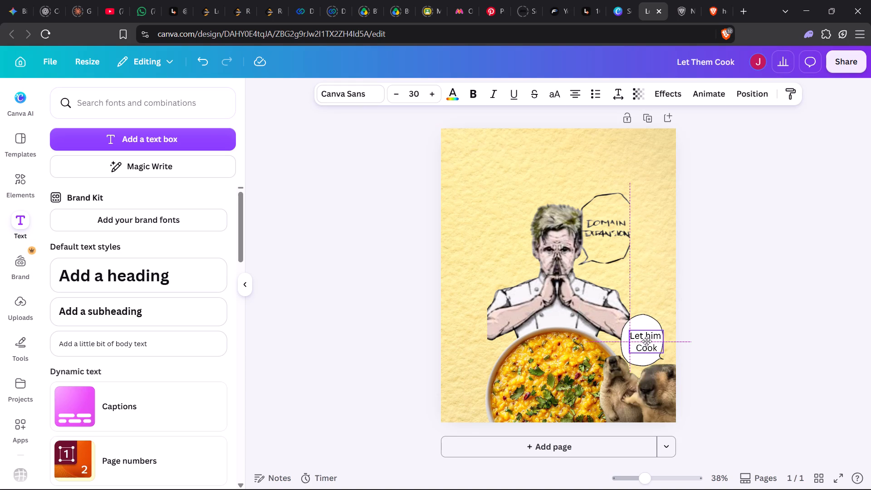
pyautogui.moveTo(646, 341); pyautogui.dragTo(644, 342)
pyautogui.click(753, 344)
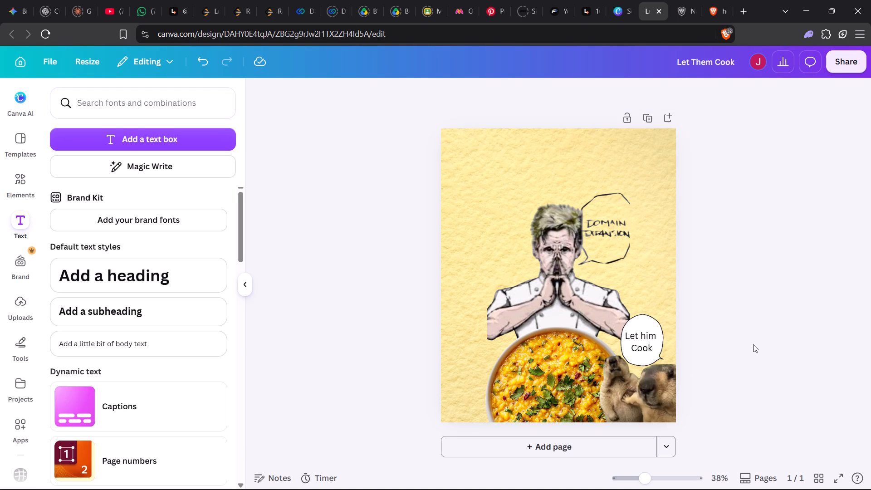
# Change the font of the speech bubble's "Let him Cook" text to Comic Sans.
pyautogui.click(637, 341)
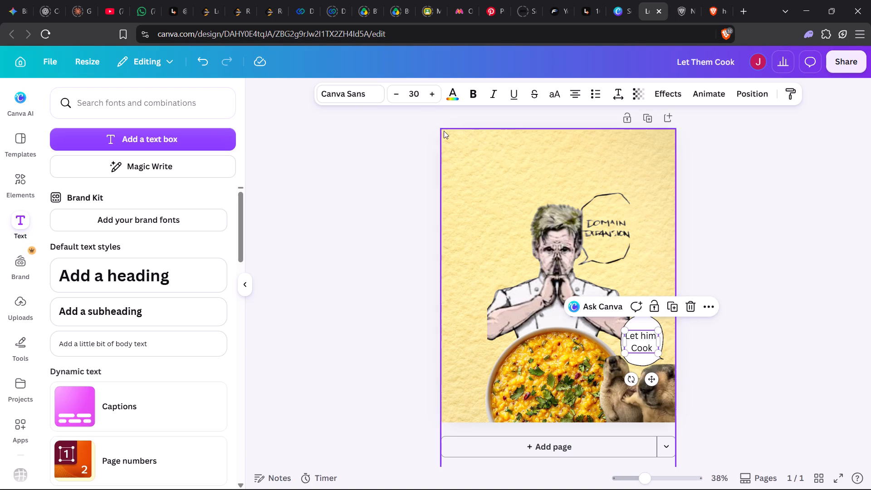
pyautogui.click(353, 87)
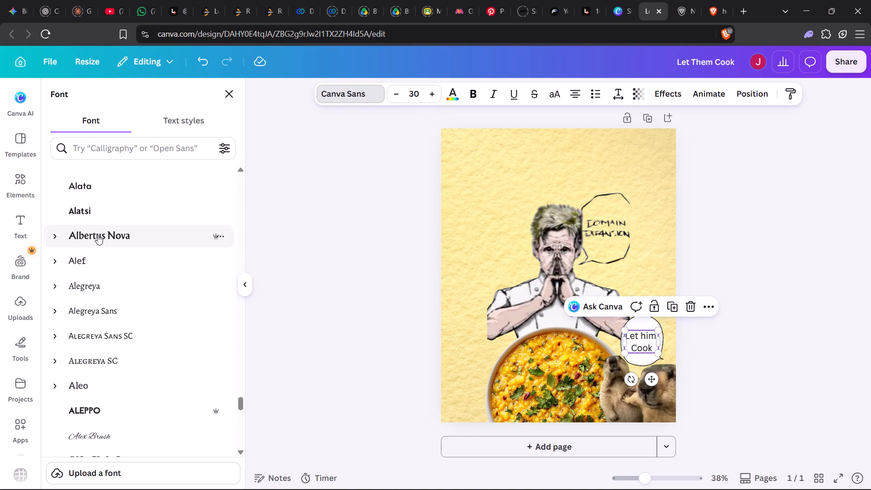
pyautogui.scroll(20, 98, 235)
pyautogui.scroll(6, 98, 235)
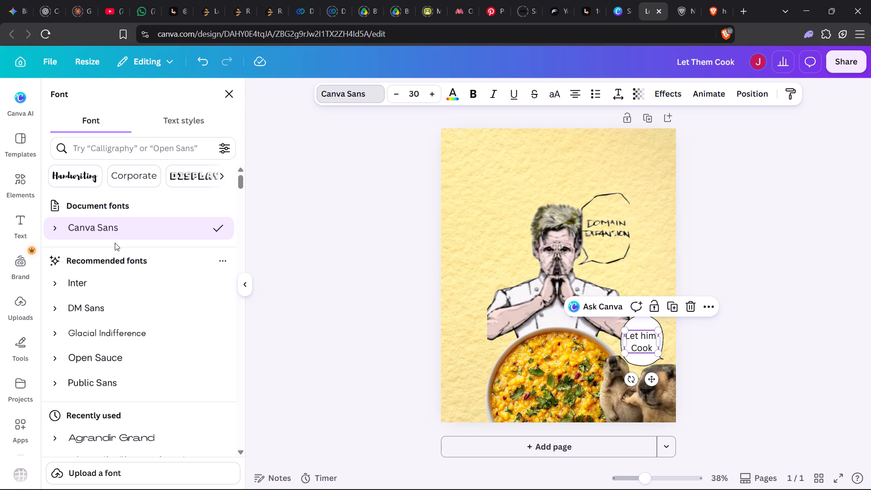
pyautogui.scroll(-4, 115, 243)
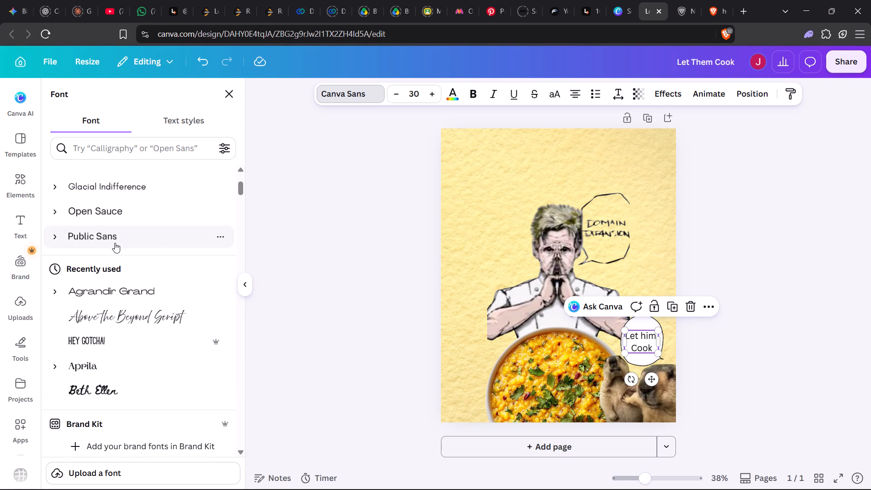
pyautogui.scroll(-8, 115, 243)
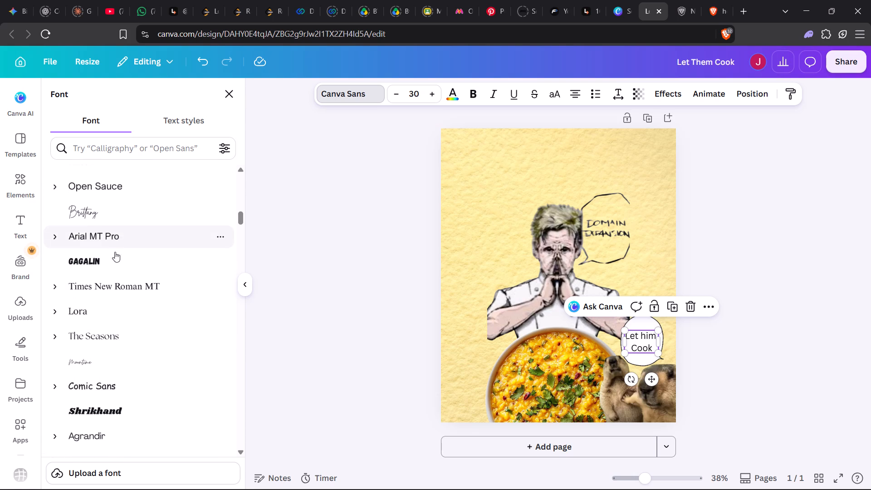
pyautogui.click(94, 390)
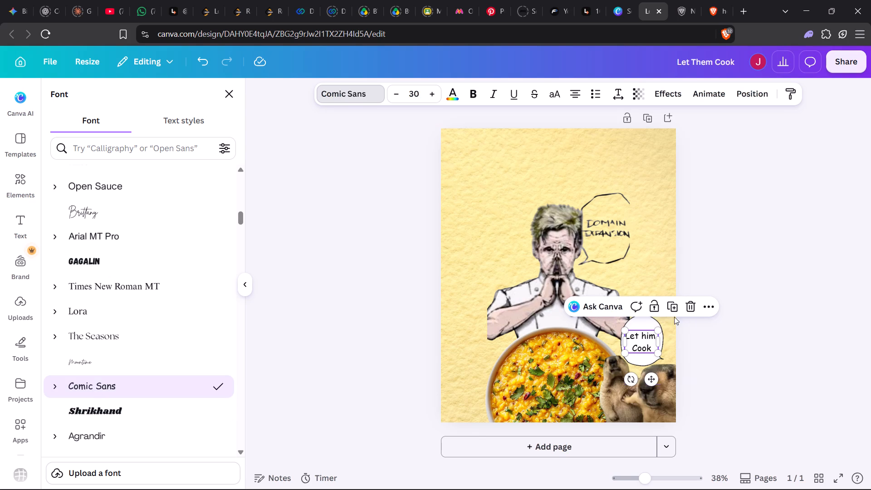
pyautogui.click(732, 328)
pyautogui.click(732, 328)
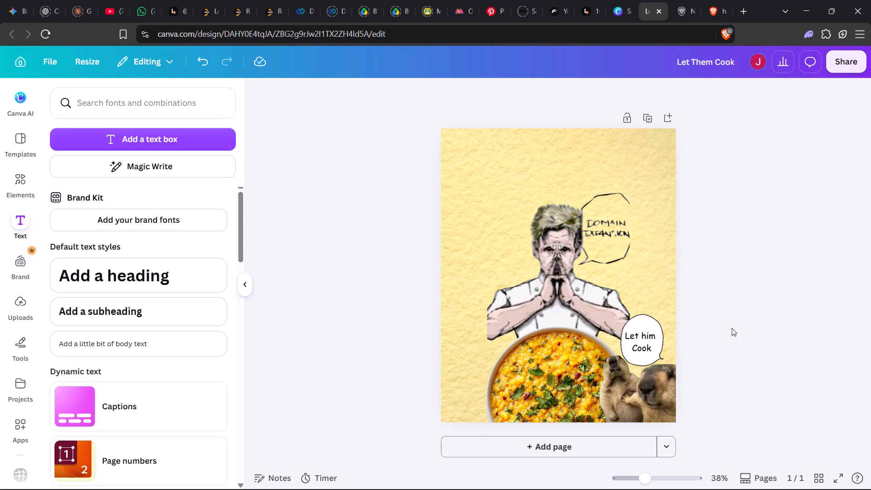
# Nudge the "Let him Cook" text slightly to the right inside the speech bubble.
pyautogui.click(642, 337)
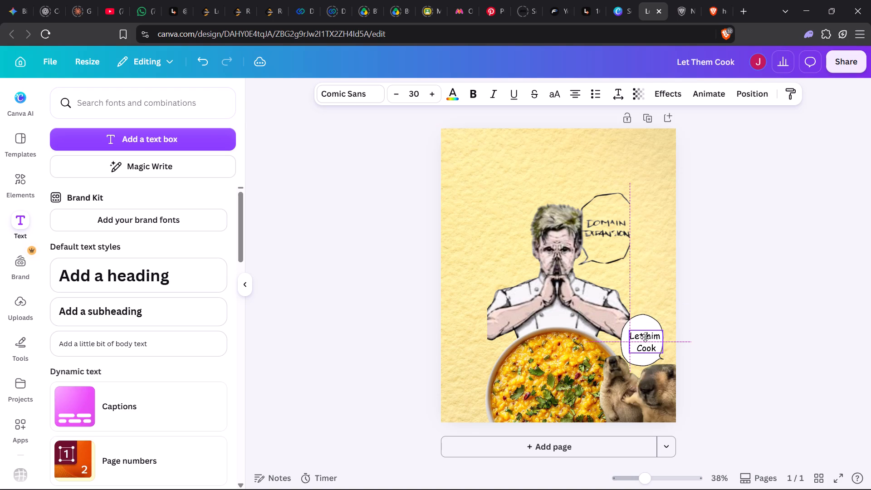
# Deselect the "Let him Cook" text in the marmots' speech bubble.
pyautogui.click(777, 368)
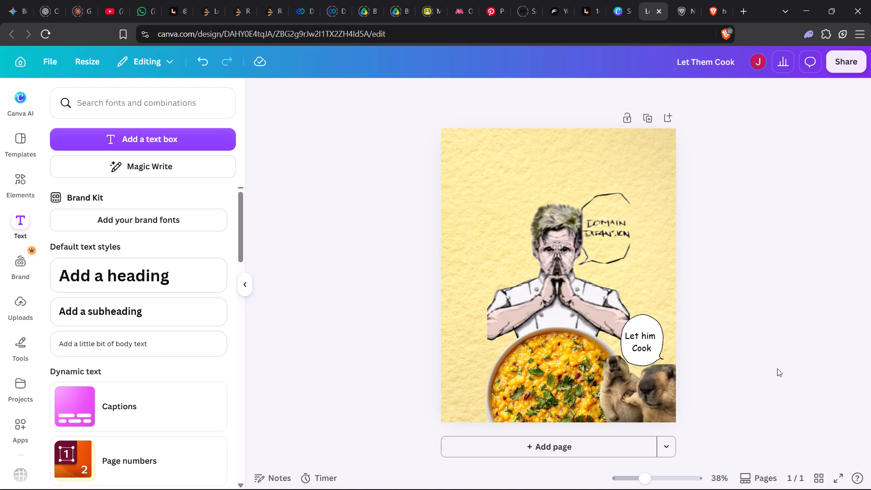
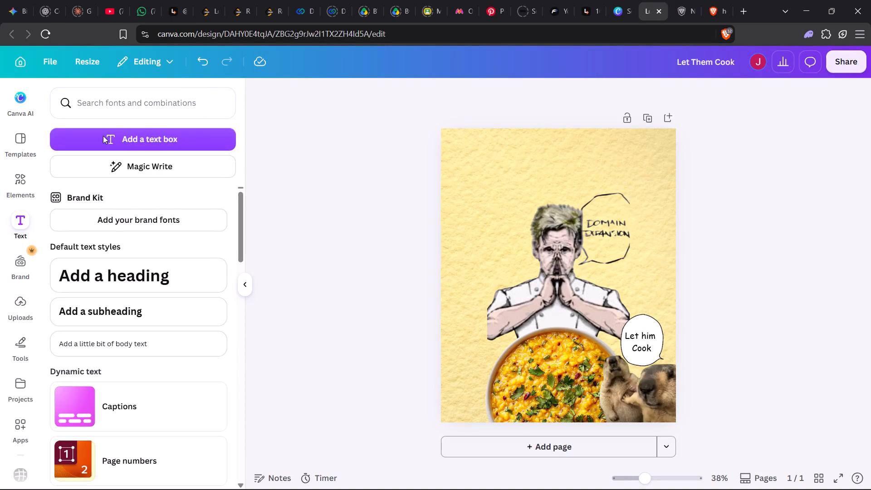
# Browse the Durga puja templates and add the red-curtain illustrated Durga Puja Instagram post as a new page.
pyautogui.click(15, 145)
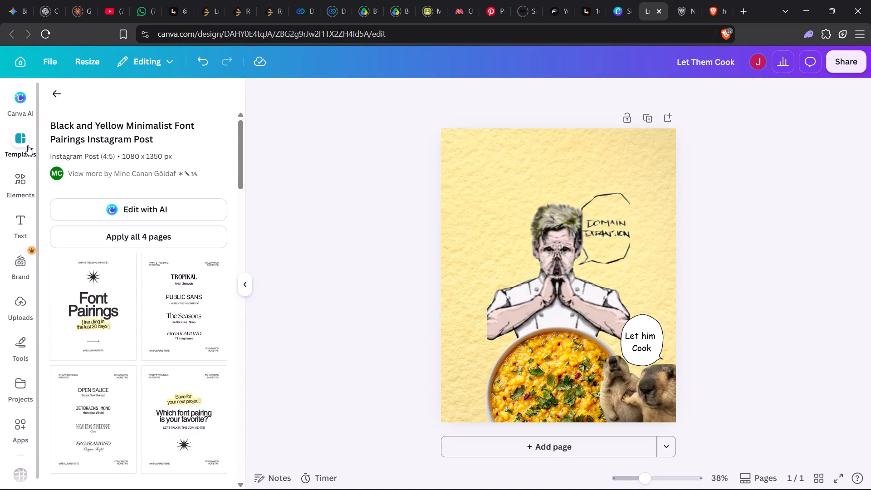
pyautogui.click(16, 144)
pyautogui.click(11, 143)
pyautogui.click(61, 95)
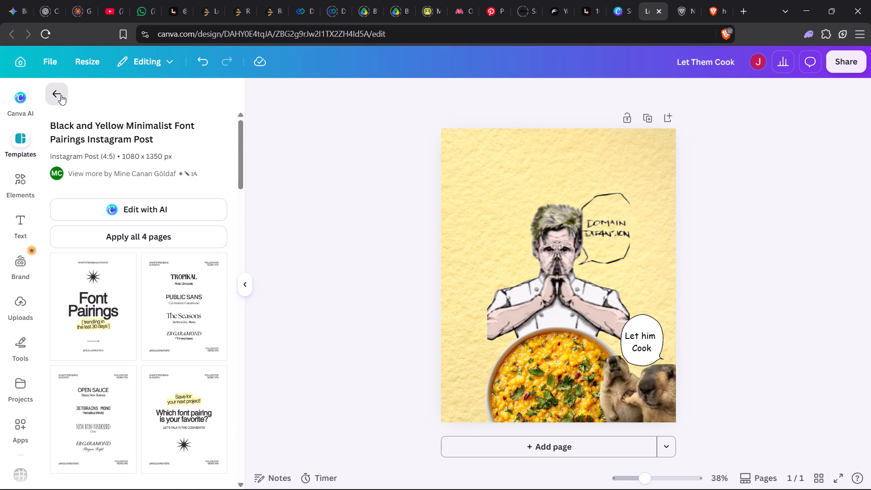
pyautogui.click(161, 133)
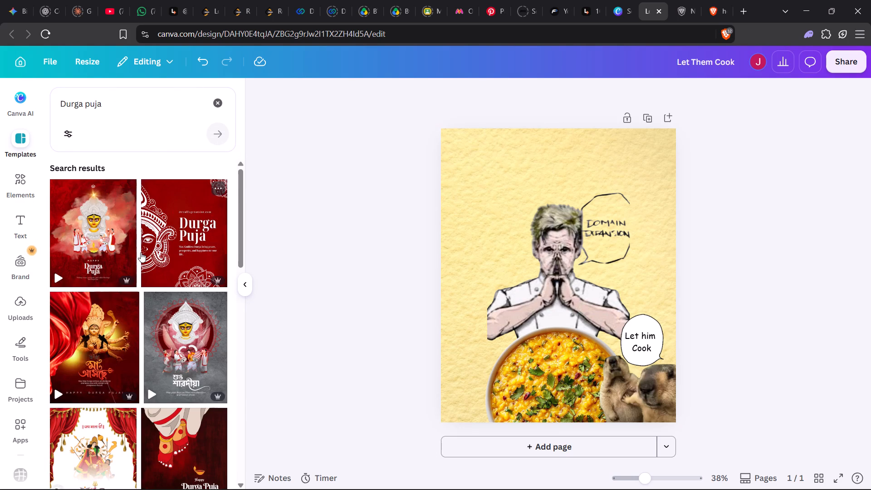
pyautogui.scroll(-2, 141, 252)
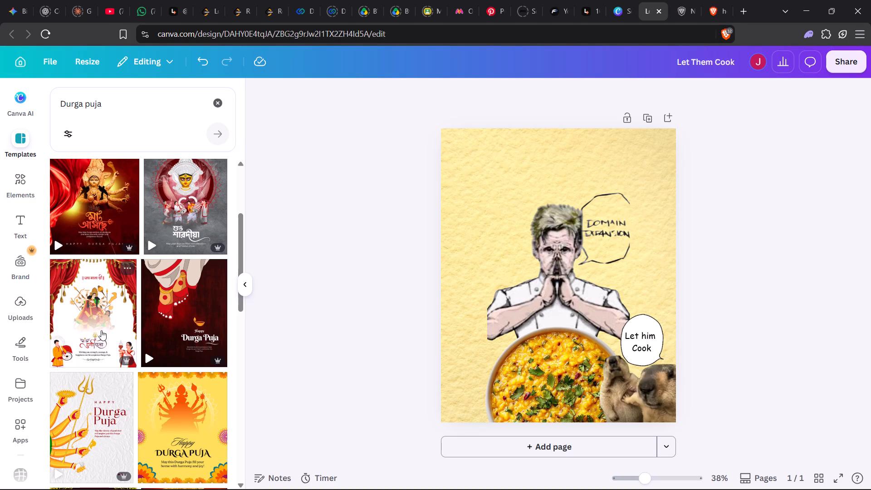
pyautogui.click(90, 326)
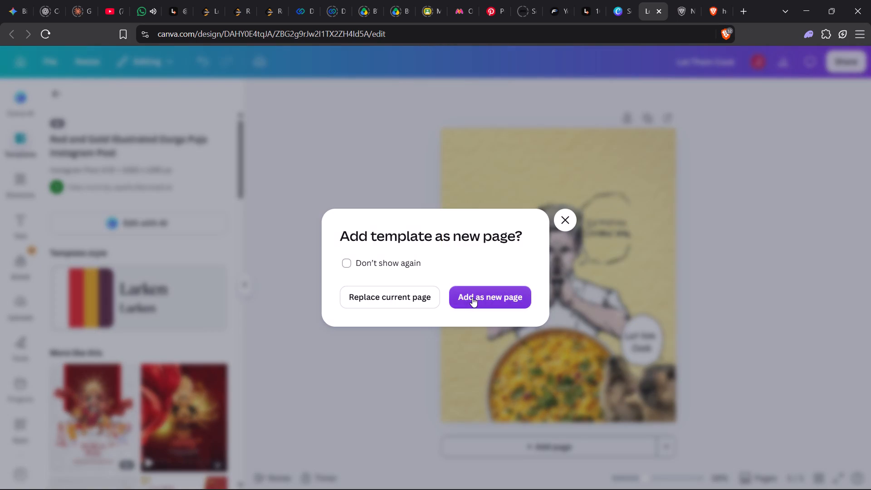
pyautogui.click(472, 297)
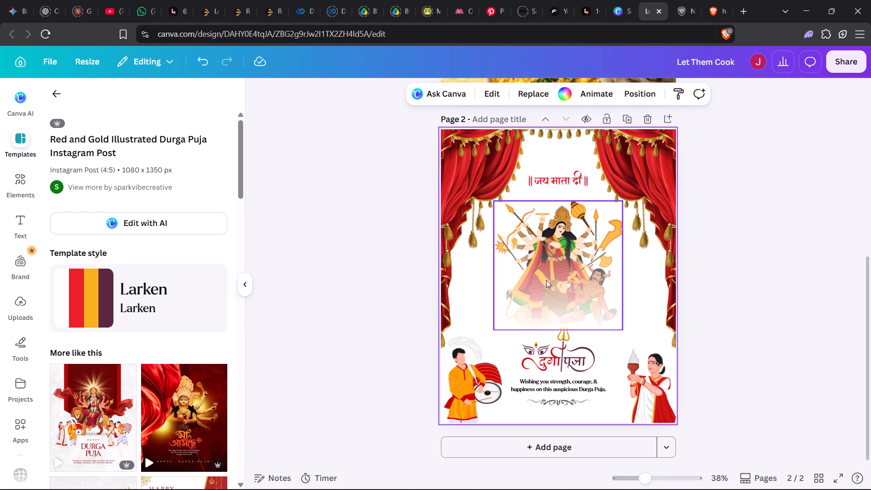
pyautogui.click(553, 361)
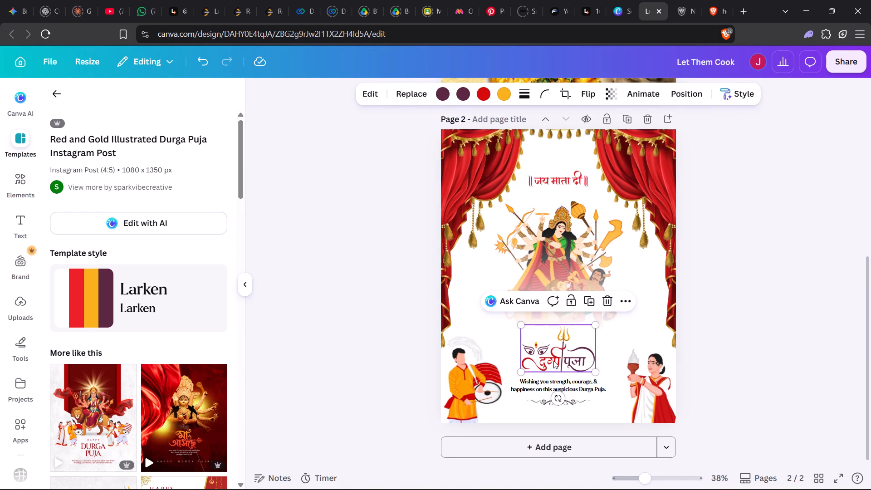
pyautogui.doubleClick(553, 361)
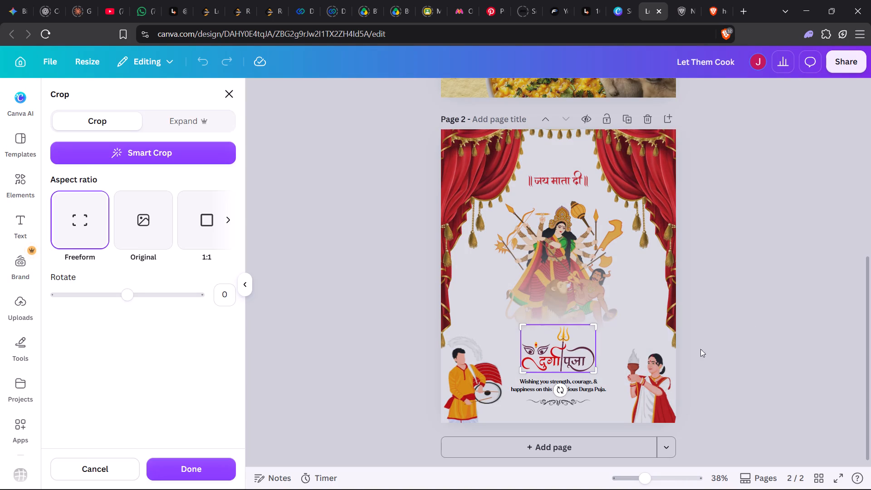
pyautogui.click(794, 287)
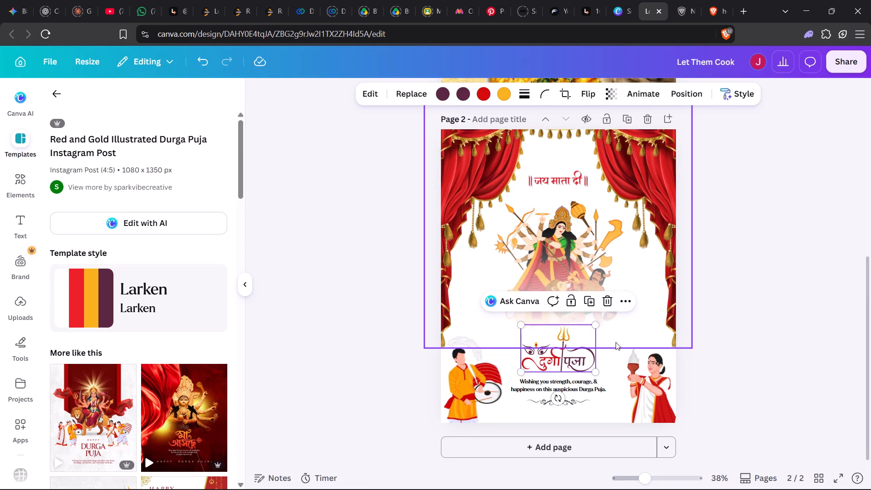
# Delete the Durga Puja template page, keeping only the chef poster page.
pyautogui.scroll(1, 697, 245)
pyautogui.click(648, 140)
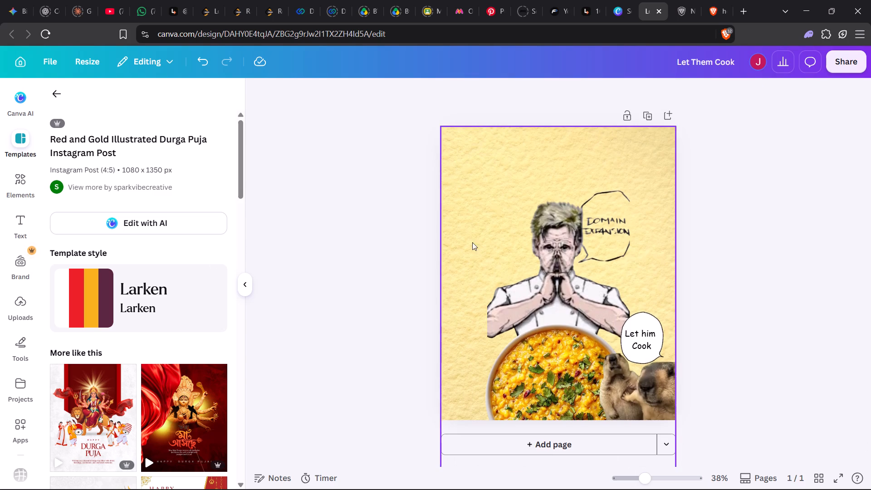
# Clear the Durga puja template search and look through the general template suggestions.
pyautogui.click(61, 98)
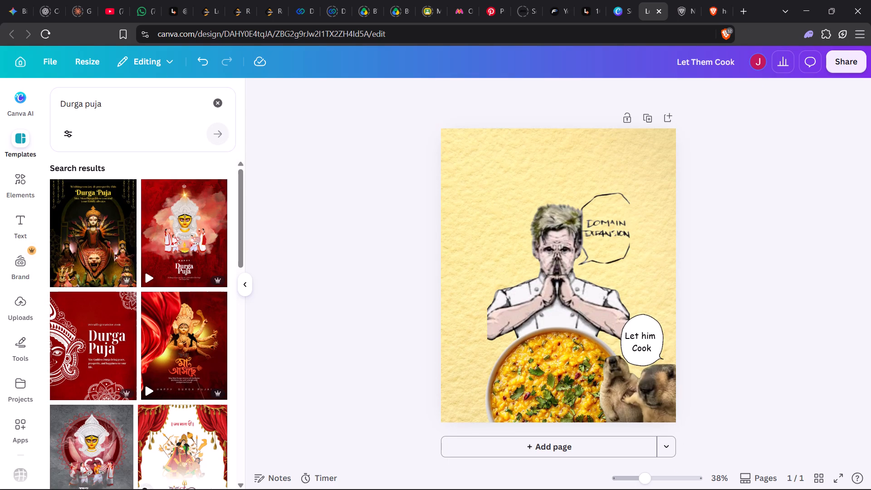
pyautogui.click(220, 102)
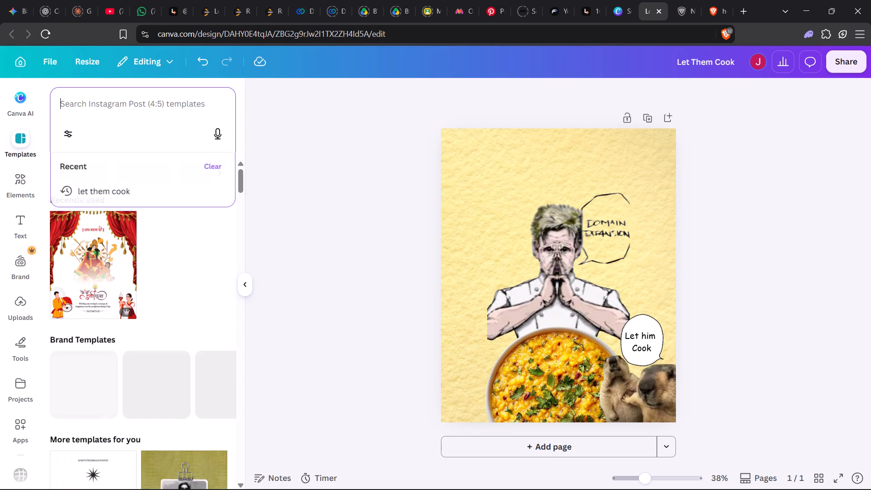
pyautogui.click(307, 196)
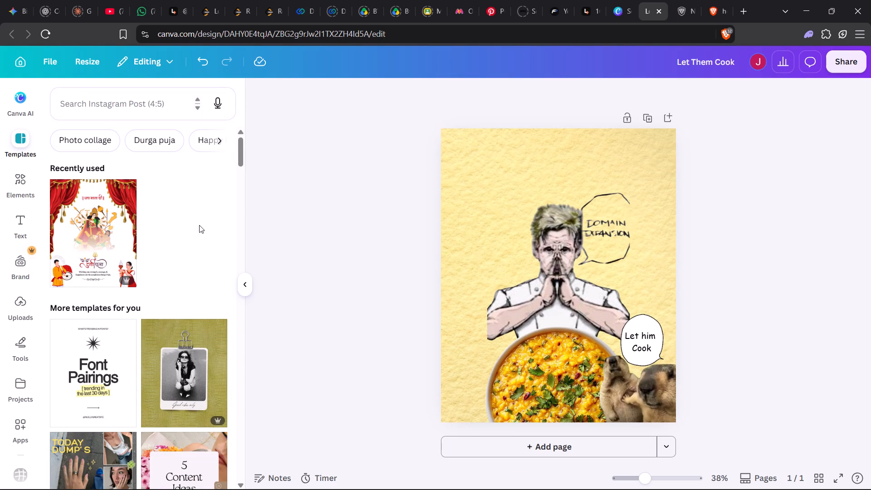
pyautogui.scroll(-1, 184, 230)
pyautogui.scroll(1, 184, 230)
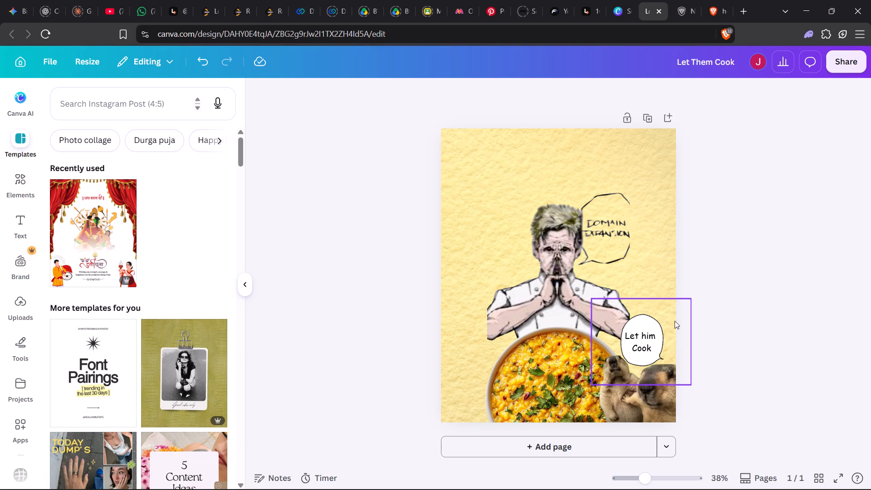
# Switch to Pinterest, search for "khichdi text" and look through the results for lettering ideas.
pyautogui.click(482, 7)
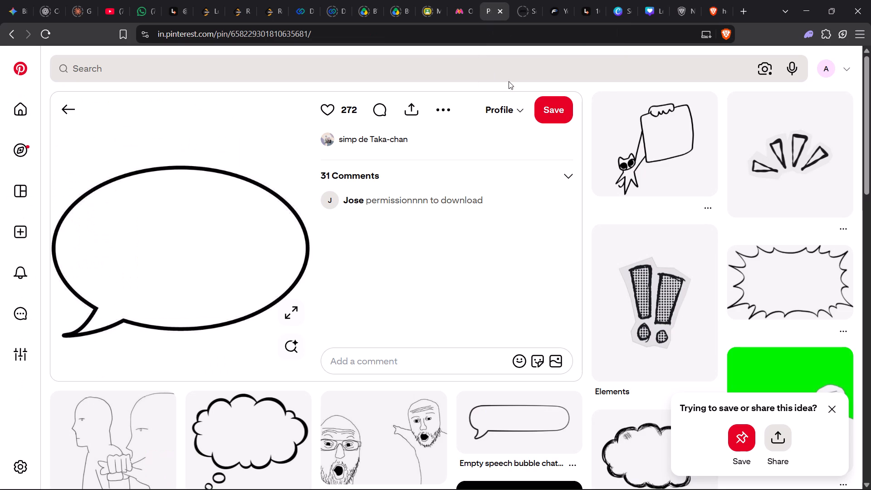
pyautogui.click(509, 69)
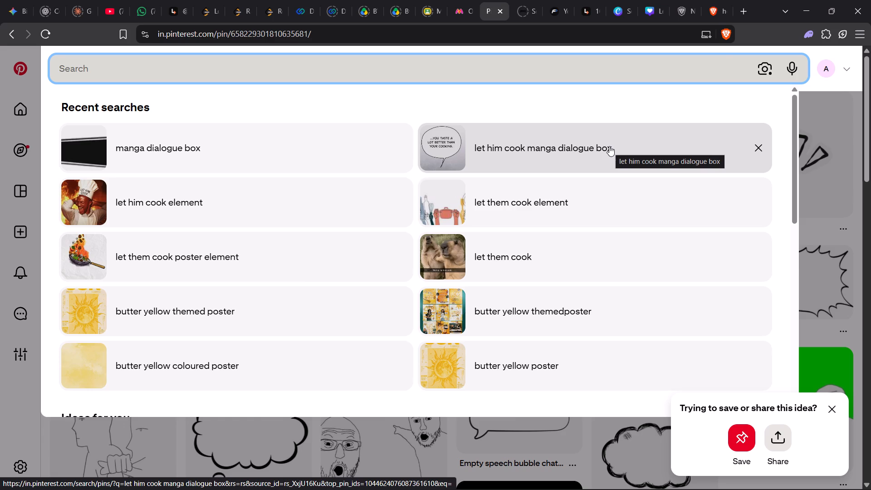
pyautogui.write('khichdi text')
pyautogui.press('Return')
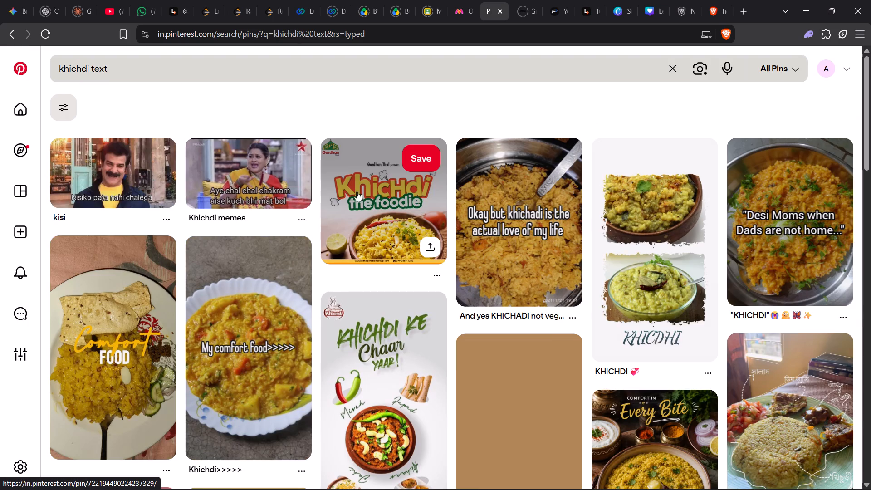
pyautogui.scroll(-1, 313, 196)
pyautogui.scroll(1, 313, 196)
pyautogui.hscroll(5, 313, 196)
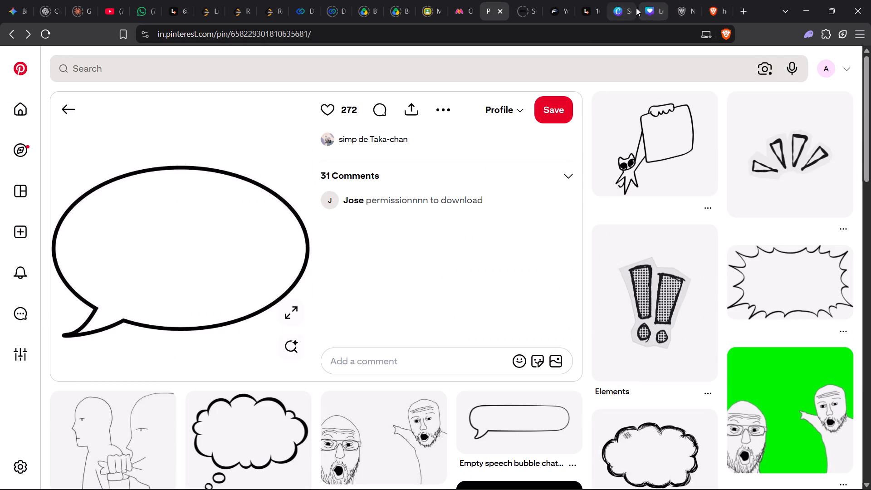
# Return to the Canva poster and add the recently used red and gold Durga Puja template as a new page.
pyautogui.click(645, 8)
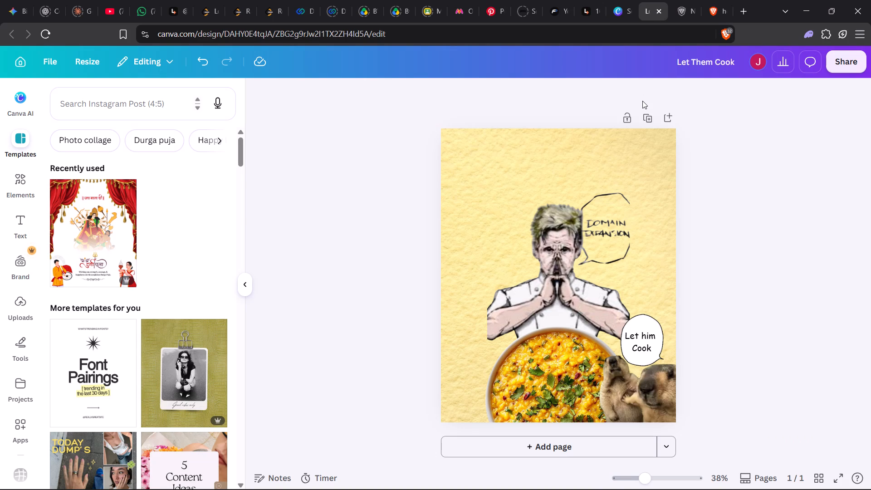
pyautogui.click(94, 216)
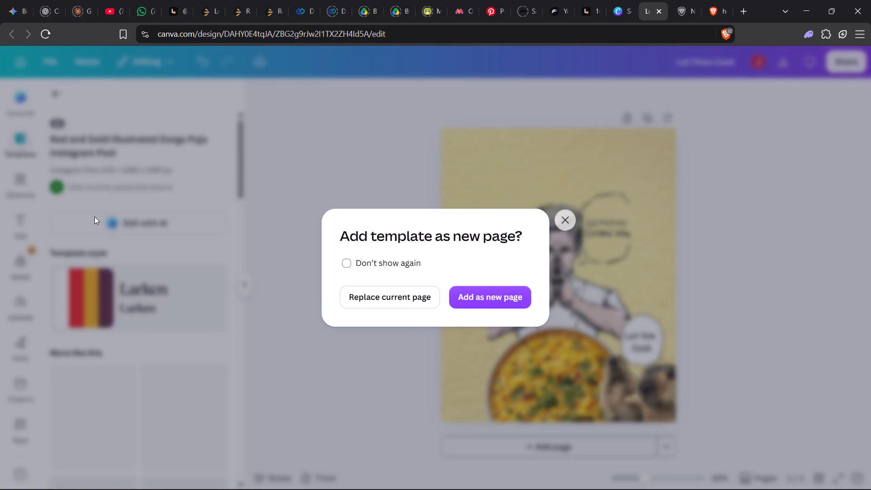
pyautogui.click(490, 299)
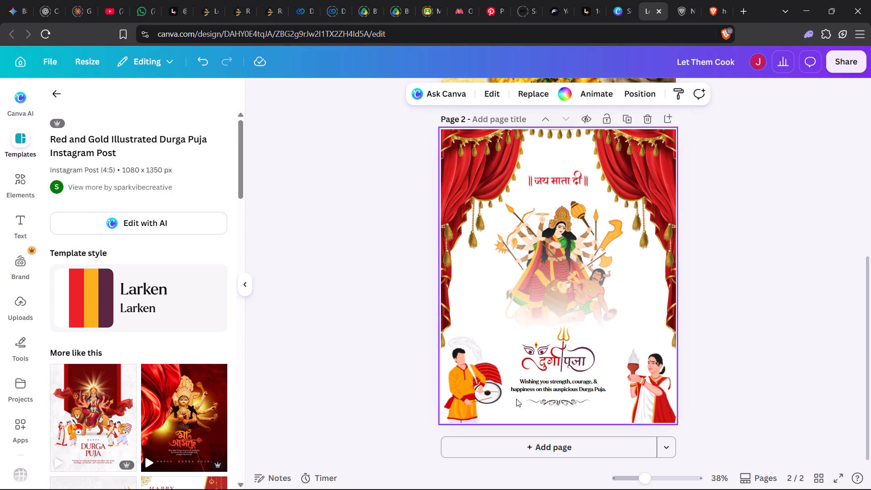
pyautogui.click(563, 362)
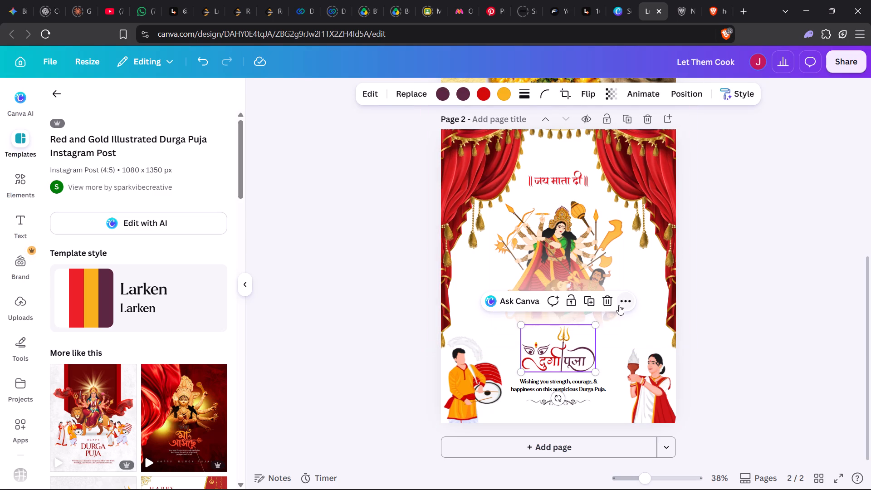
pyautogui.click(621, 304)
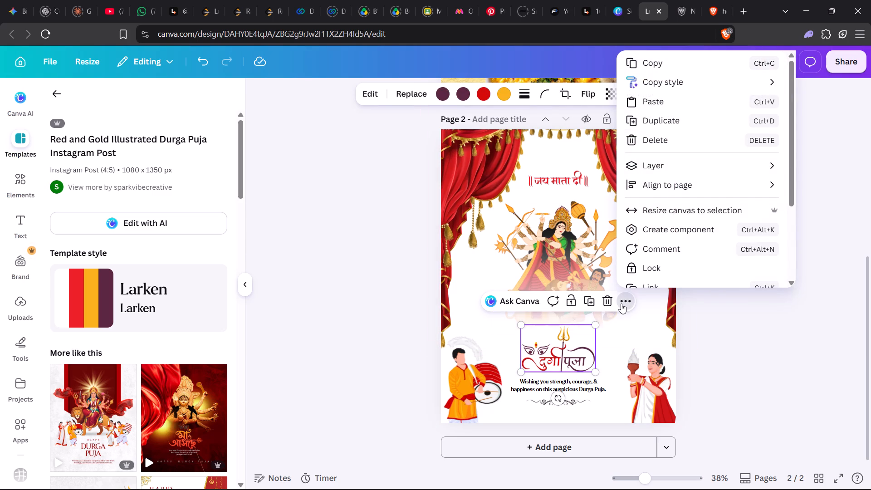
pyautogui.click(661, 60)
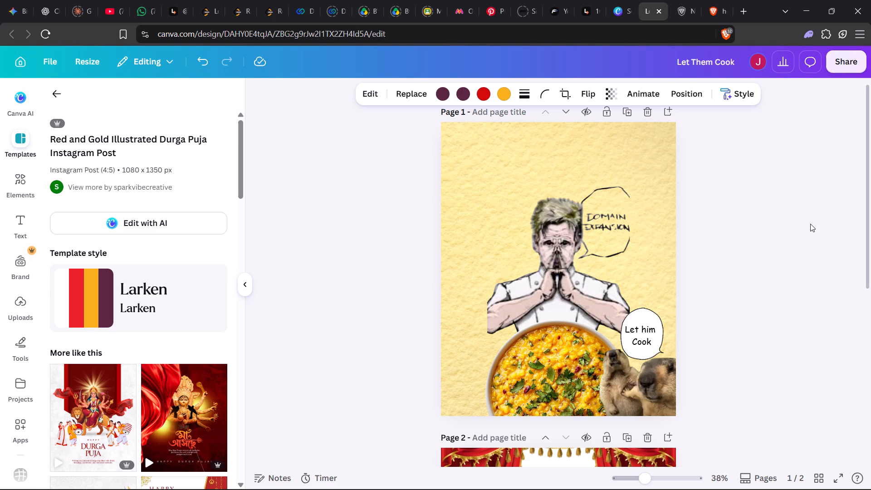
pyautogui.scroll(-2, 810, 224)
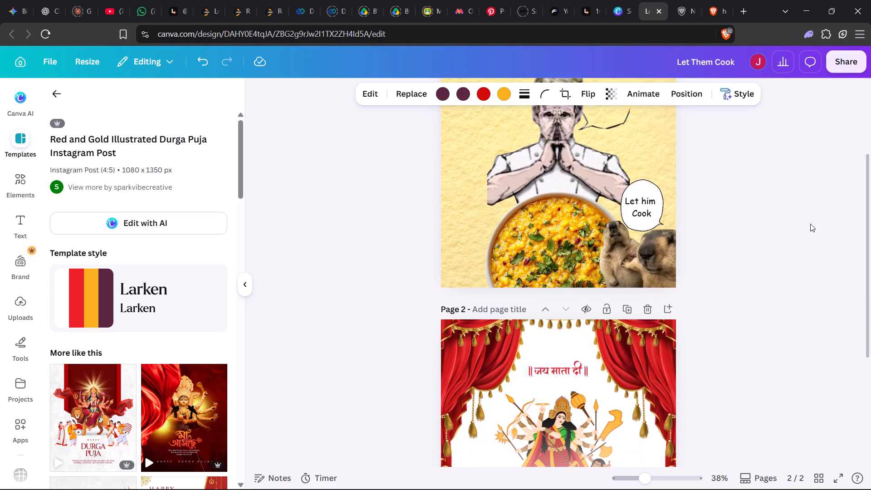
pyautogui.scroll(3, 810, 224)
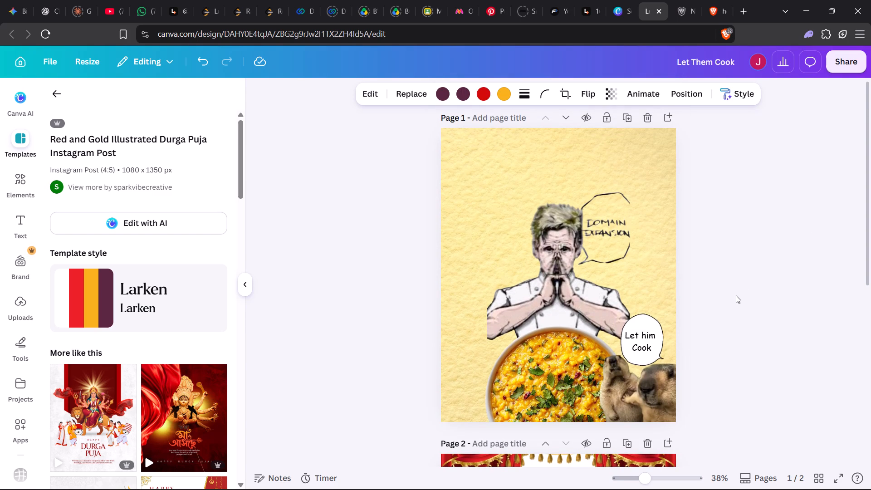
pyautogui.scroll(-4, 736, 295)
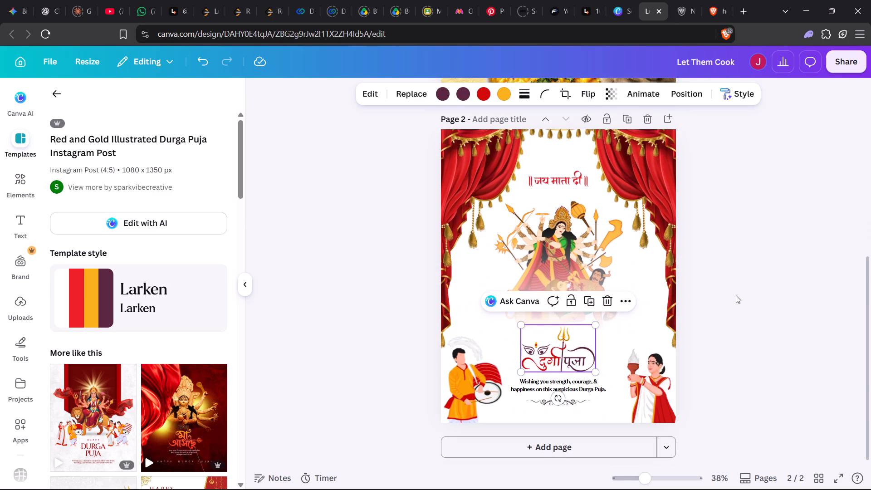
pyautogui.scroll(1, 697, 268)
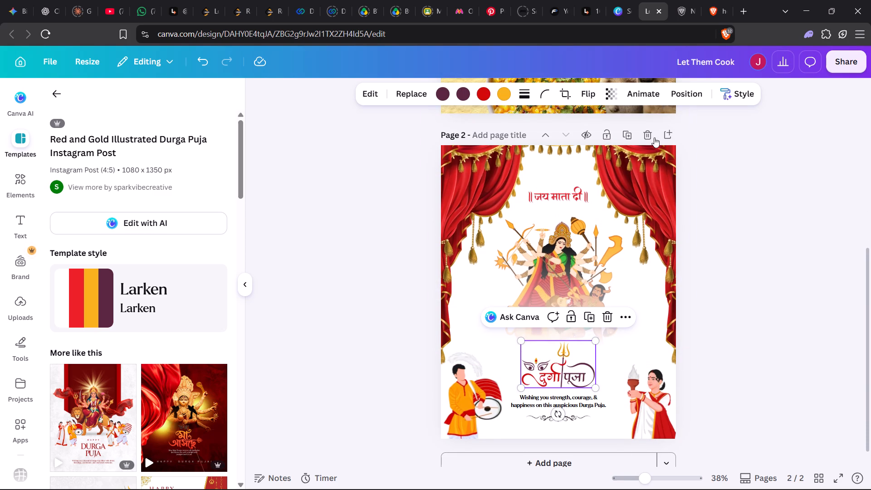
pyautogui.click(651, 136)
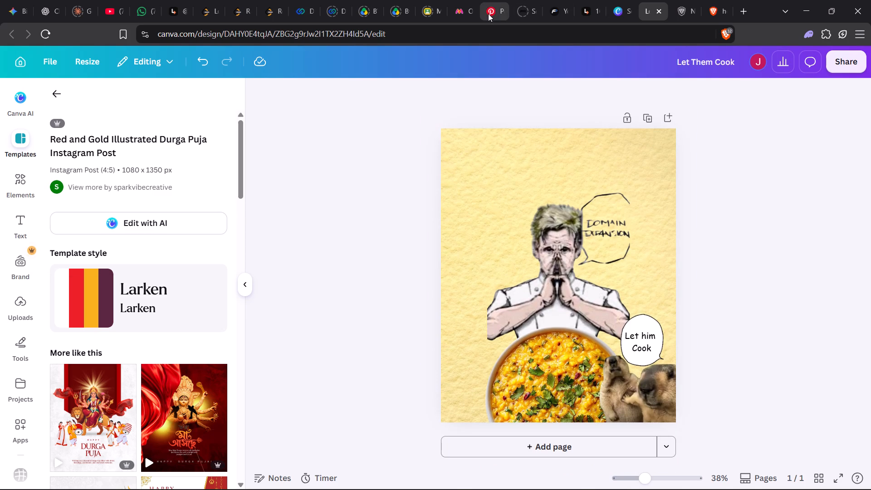
# Search Pinterest for "desi fonts" and save the collage pin of mixed Hindi-English lettering to the profile.
pyautogui.click(488, 14)
pyautogui.click(451, 75)
pyautogui.write('desi fonts')
pyautogui.press('Return')
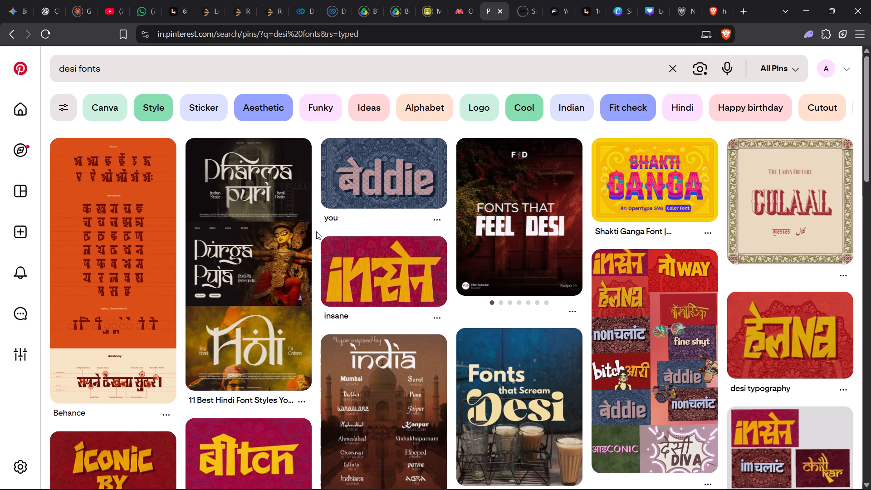
pyautogui.scroll(-1, 316, 231)
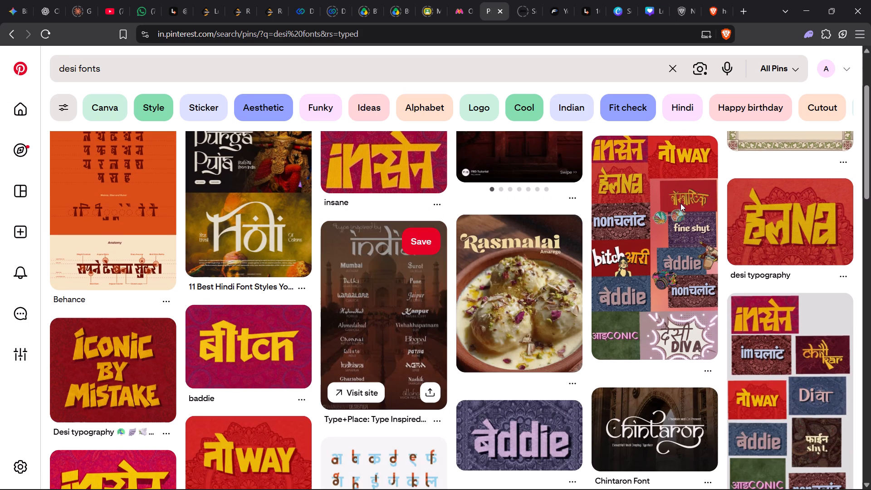
pyautogui.click(692, 152)
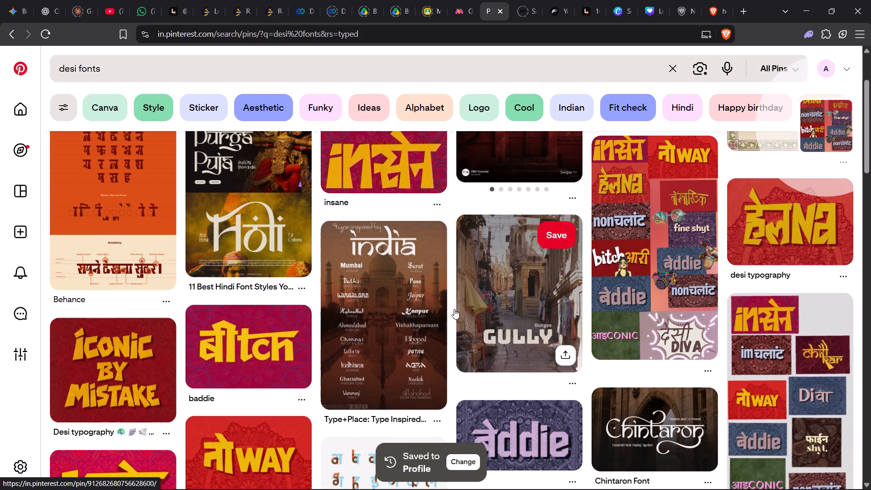
# Browse the "desi fonts" results, examining the Hindi-style lettering and typefaces for the poster's title.
pyautogui.scroll(-1, 316, 250)
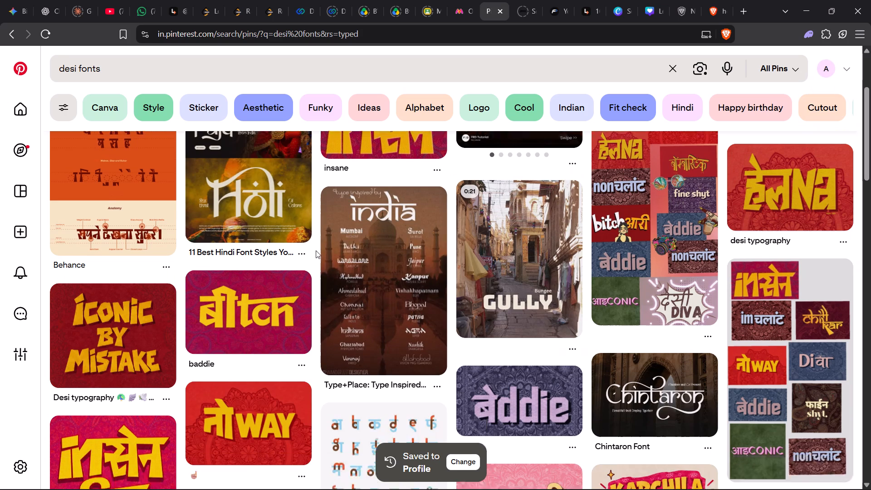
pyautogui.scroll(-2, 316, 250)
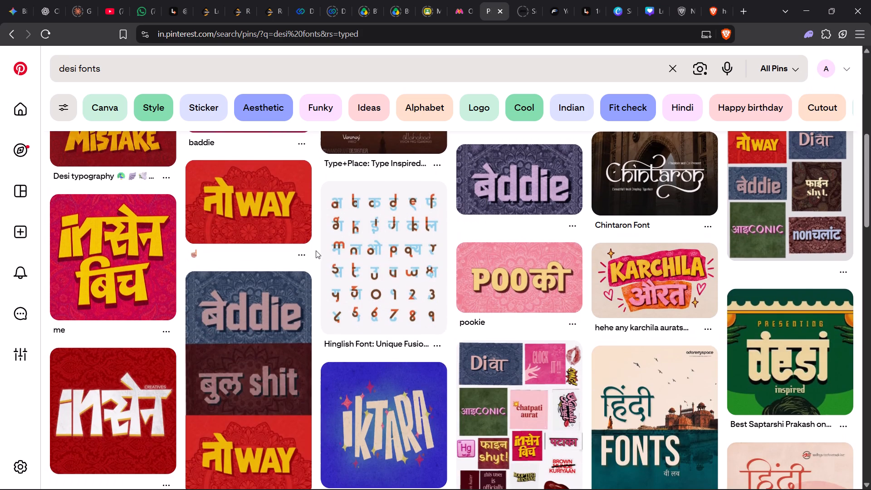
pyautogui.scroll(-4, 316, 250)
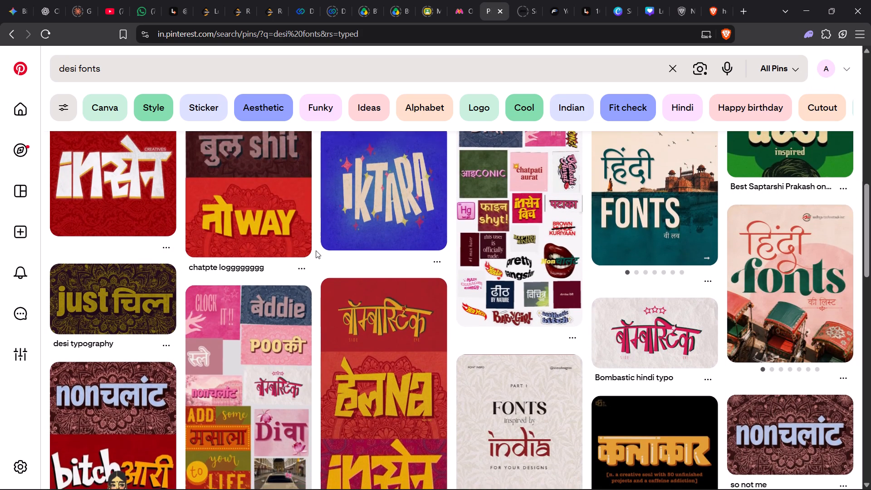
pyautogui.scroll(-3, 315, 250)
pyautogui.hscroll(1, 315, 250)
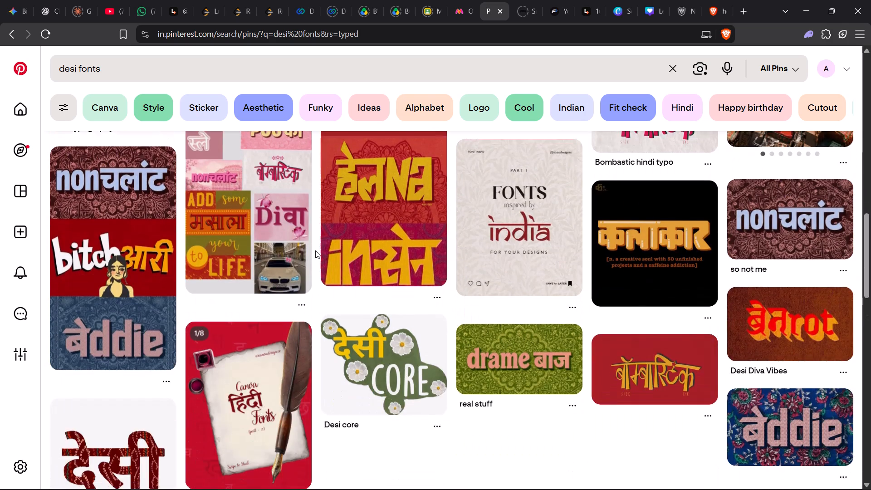
pyautogui.hscroll(1, 315, 250)
pyautogui.scroll(-4, 315, 250)
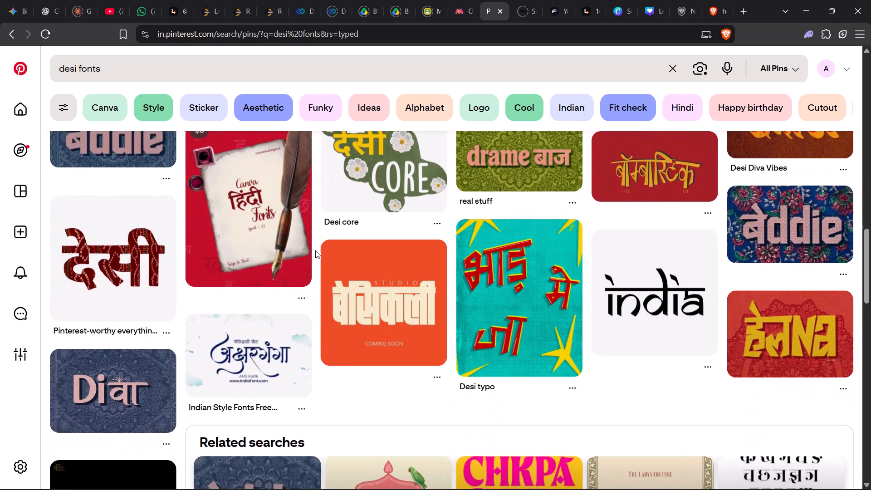
pyautogui.scroll(-3, 315, 250)
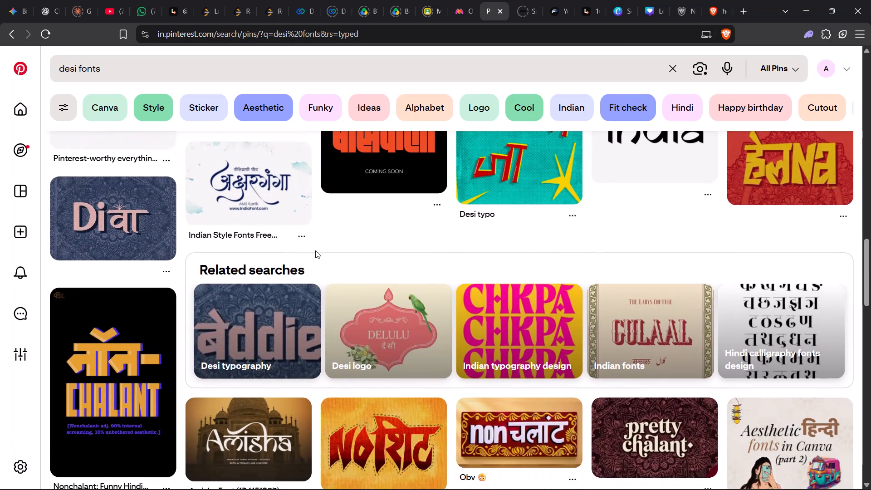
pyautogui.scroll(-6, 315, 250)
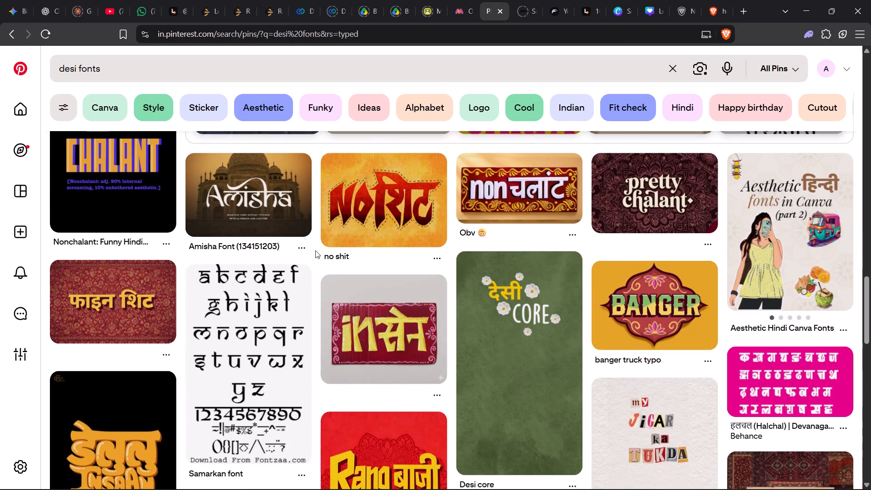
pyautogui.scroll(-2, 315, 250)
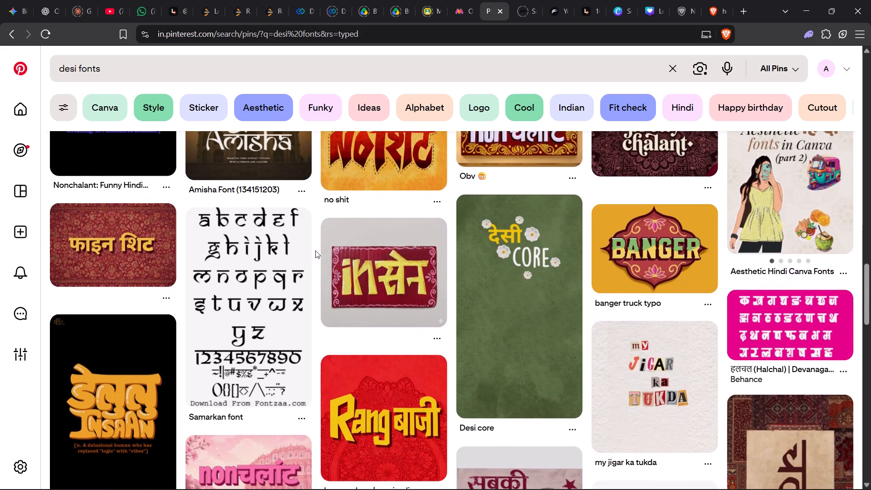
pyautogui.scroll(-3, 315, 250)
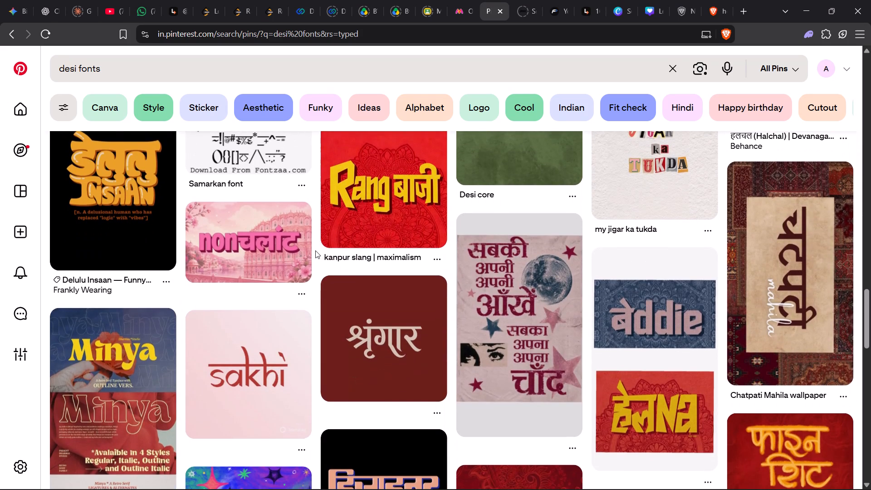
pyautogui.scroll(-1, 315, 250)
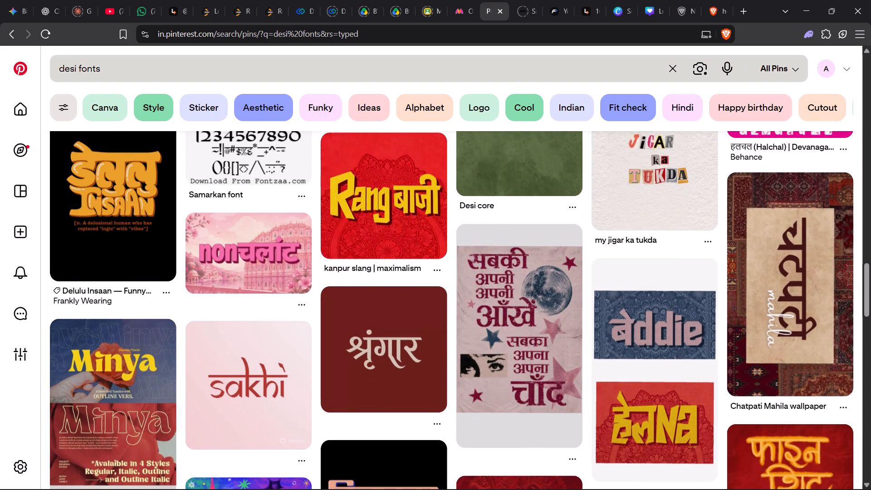
# Search Pinterest for "desi hindi fonts" and look through the lettering pins for title inspiration.
pyautogui.click(78, 65)
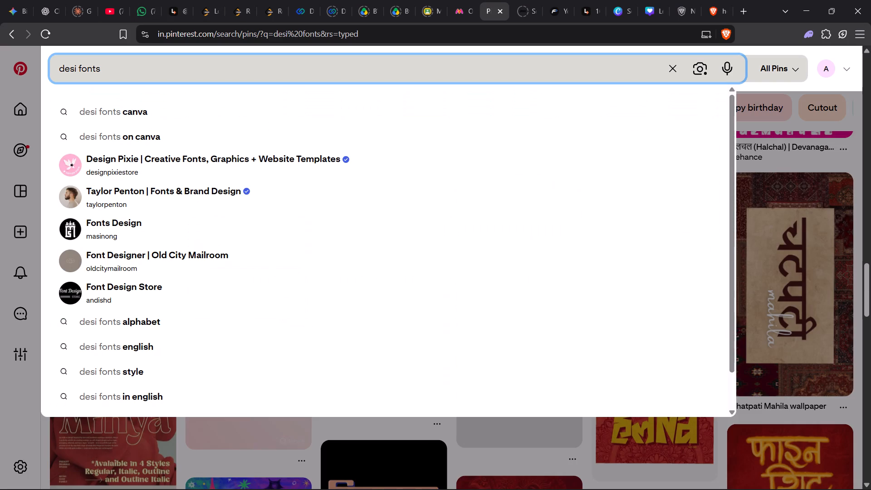
pyautogui.write('hindi')
pyautogui.press('space')
pyautogui.press('Return')
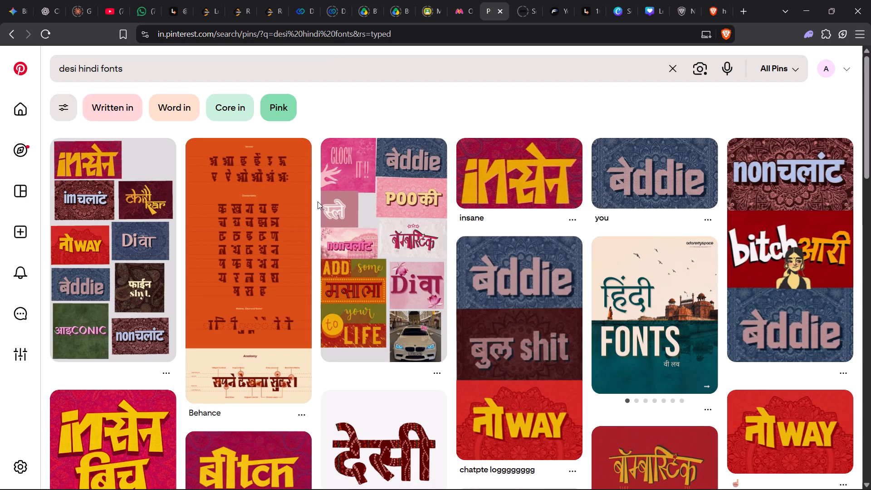
pyautogui.scroll(-2, 318, 201)
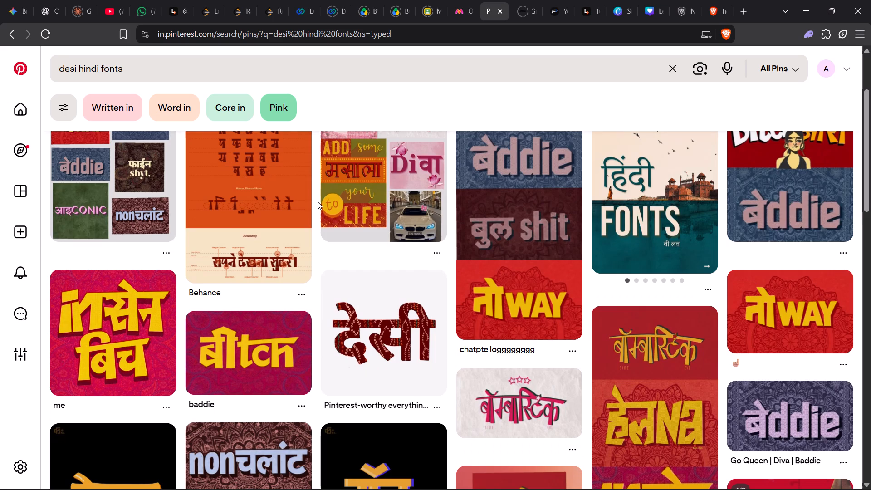
pyautogui.scroll(-4, 318, 201)
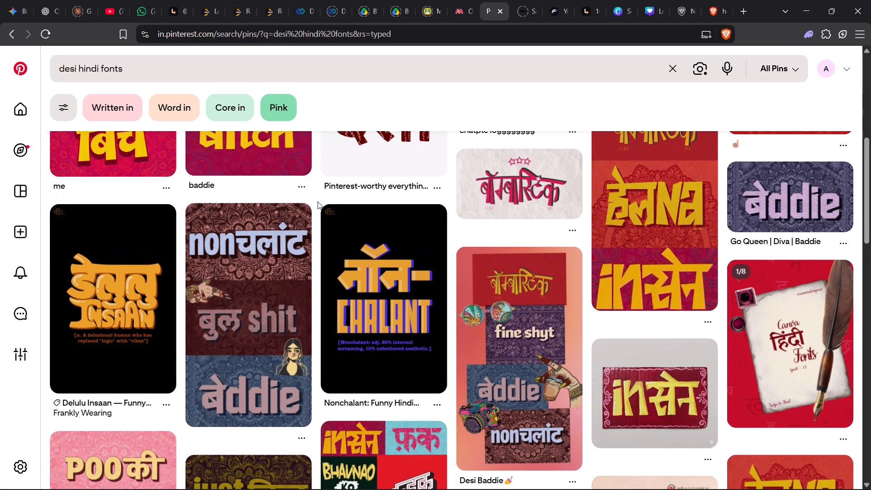
pyautogui.scroll(-2, 318, 201)
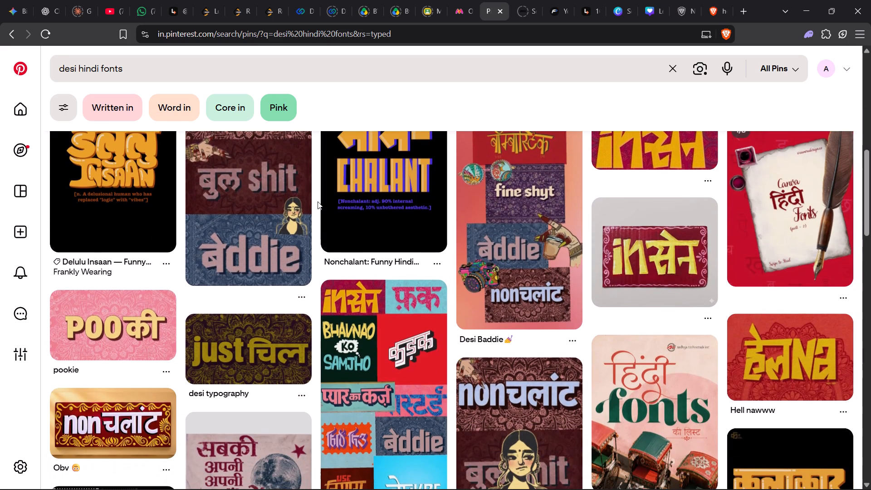
pyautogui.scroll(-4, 318, 201)
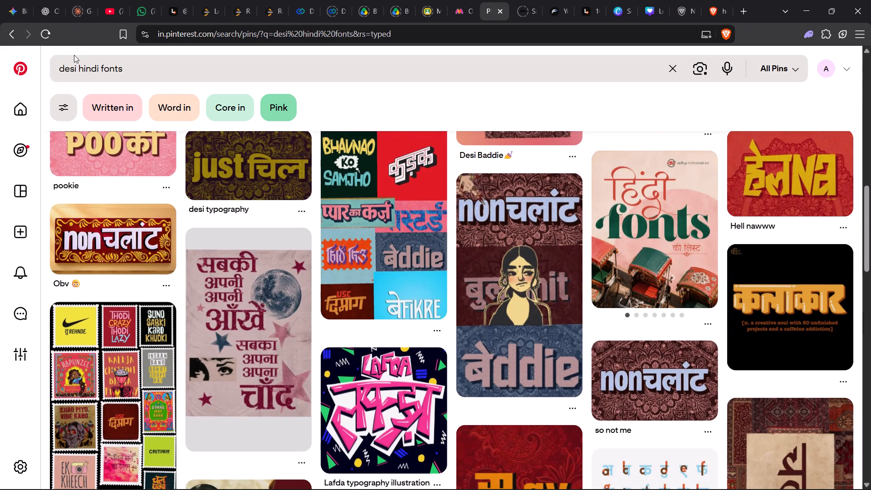
# Search Pinterest for "classic hindi fonts".
pyautogui.click(68, 69)
pyautogui.doubleClick(68, 69)
pyautogui.write('classic')
pyautogui.press('space')
pyautogui.press('Return')
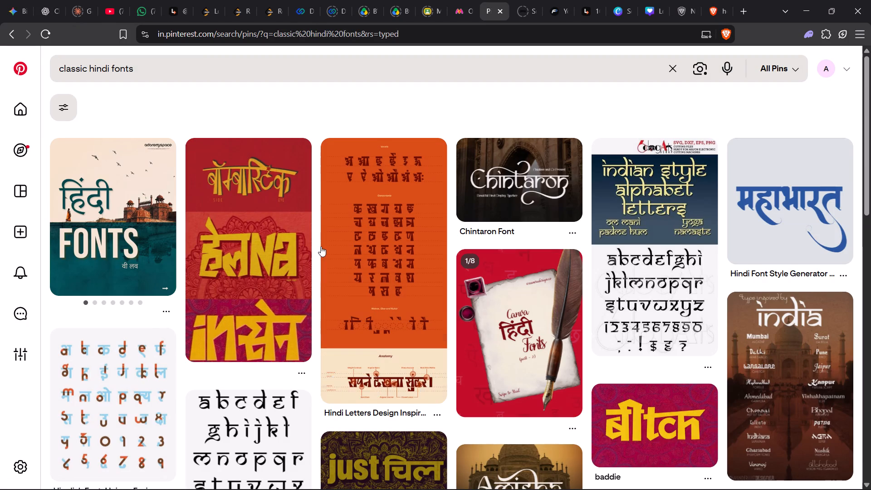
# Browse the "classic hindi fonts" pins, examining the Devanagari lettering and Hindi-style Latin typefaces for the poster's title.
pyautogui.scroll(-2, 321, 246)
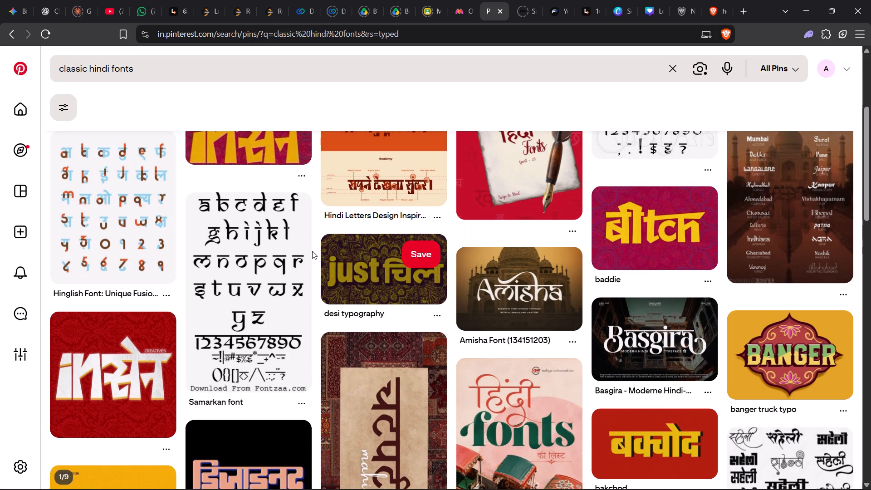
pyautogui.scroll(-3, 312, 251)
pyautogui.scroll(18, 312, 251)
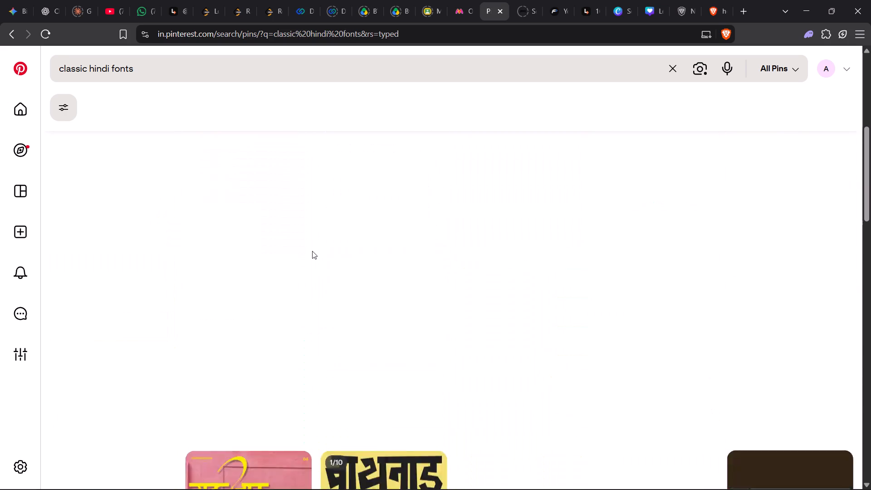
pyautogui.scroll(12, 312, 251)
pyautogui.scroll(-7, 312, 251)
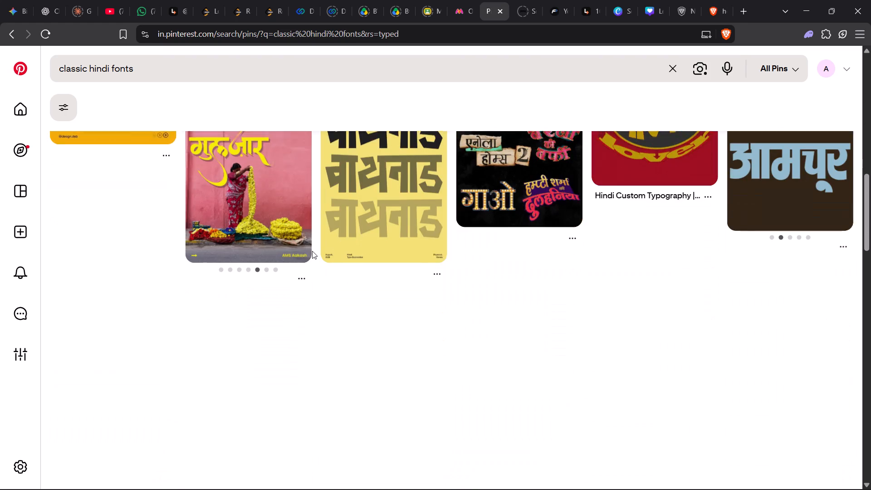
pyautogui.scroll(3, 312, 251)
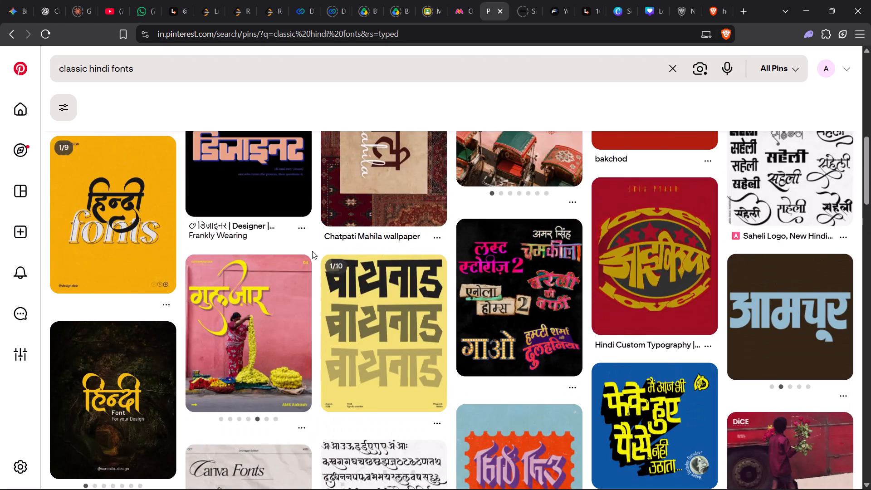
pyautogui.scroll(-4, 312, 251)
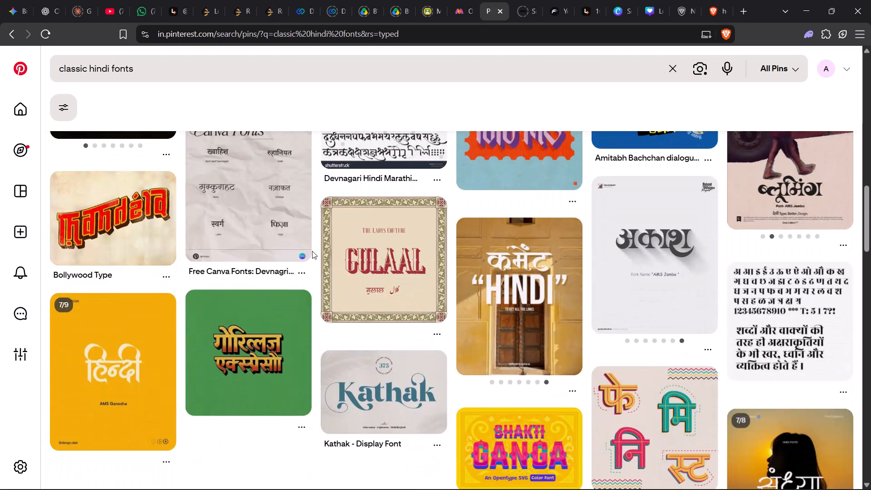
pyautogui.scroll(-1, 312, 251)
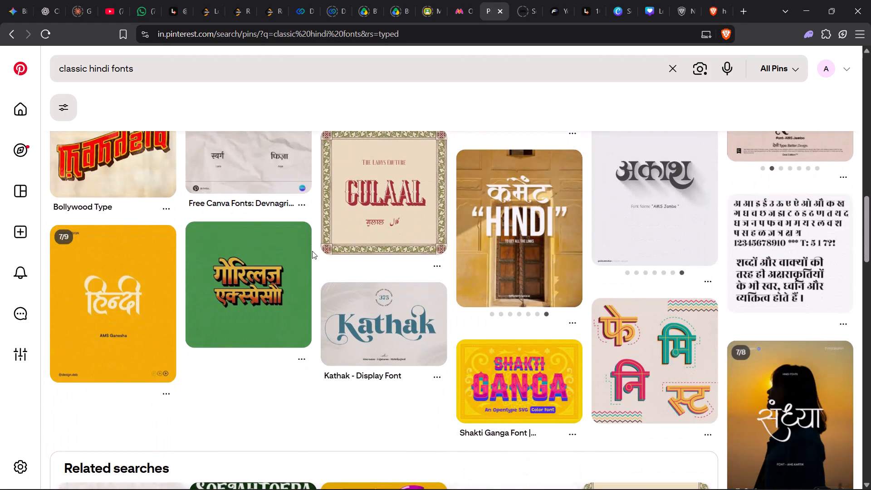
pyautogui.scroll(-2, 312, 251)
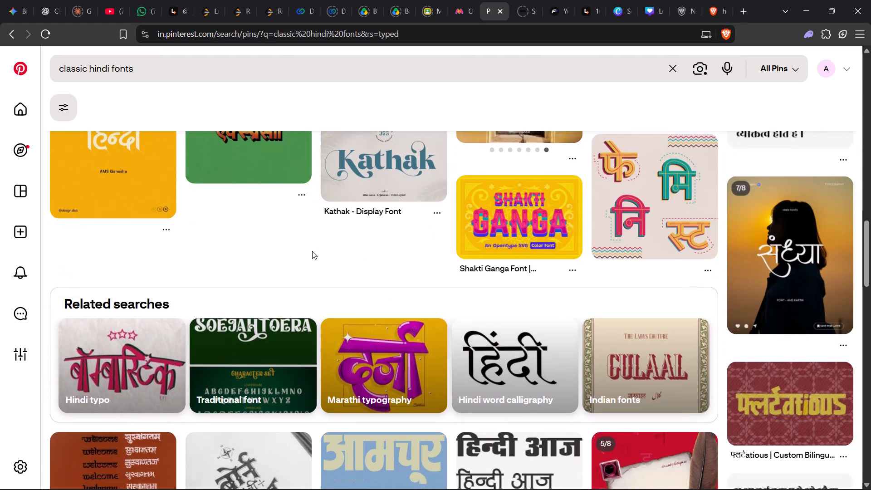
pyautogui.scroll(-2, 312, 251)
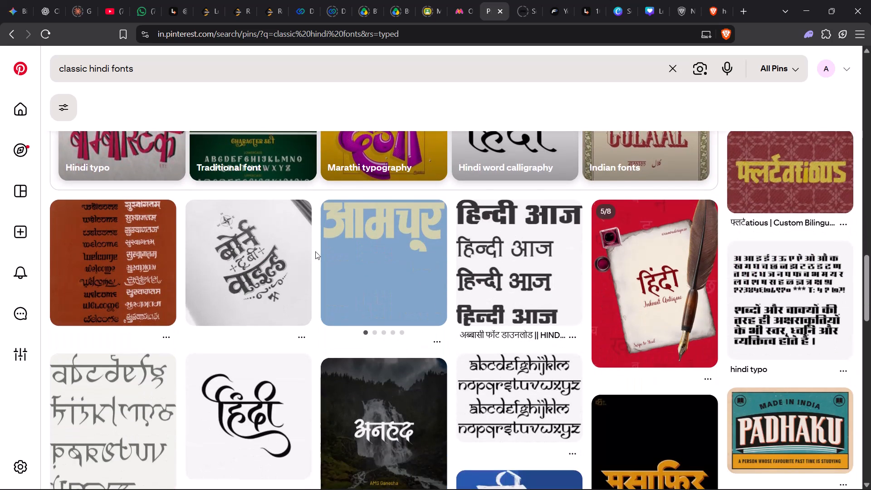
pyautogui.scroll(-1, 315, 251)
# Switch back to the Canva poster, leave the Durga Puja template's details and enter "hindi" as the template search term.
pyautogui.click(640, 11)
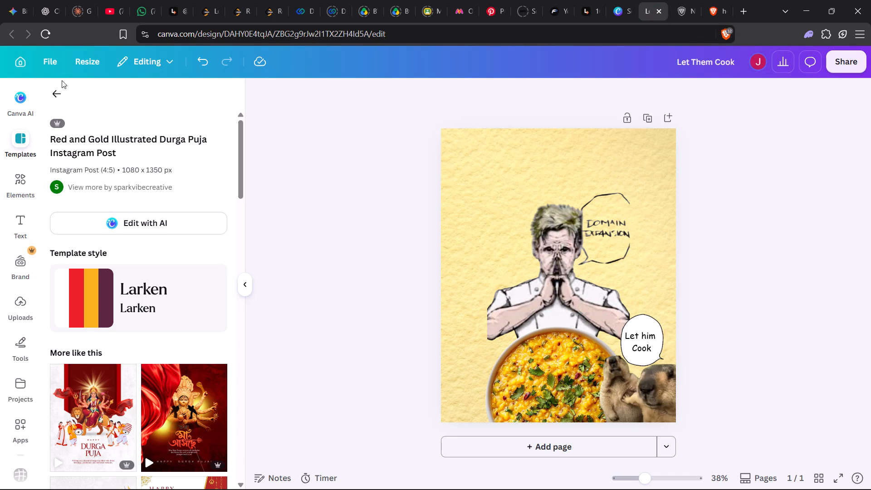
pyautogui.click(55, 93)
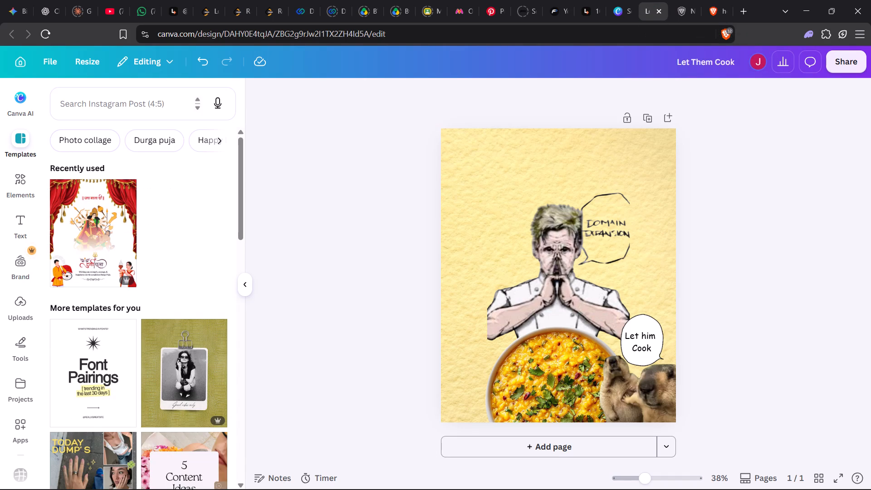
pyautogui.click(129, 109)
pyautogui.write('hindi')
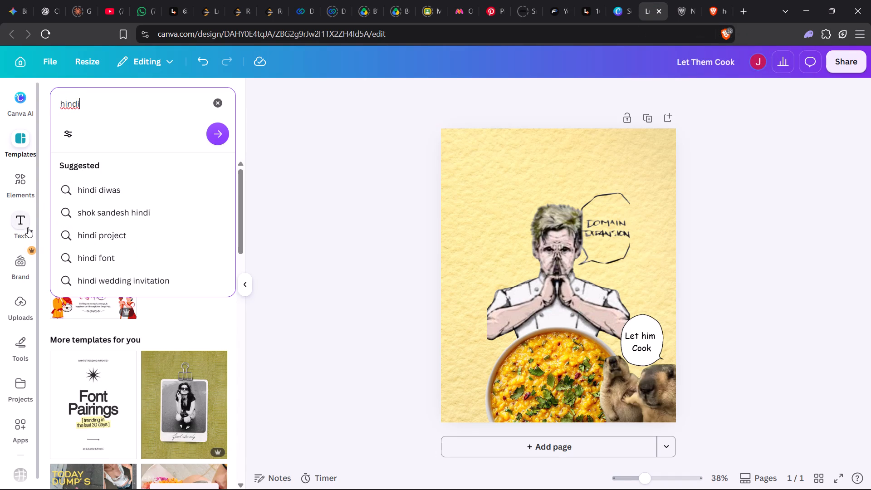
# Select the "Let him Cook" text in the speech bubble and search the available fonts for "hindi".
pyautogui.click(647, 328)
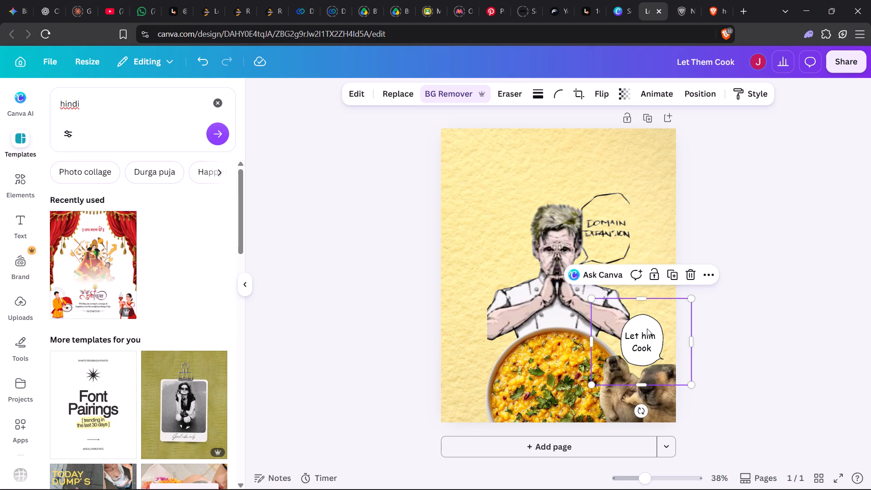
pyautogui.click(646, 331)
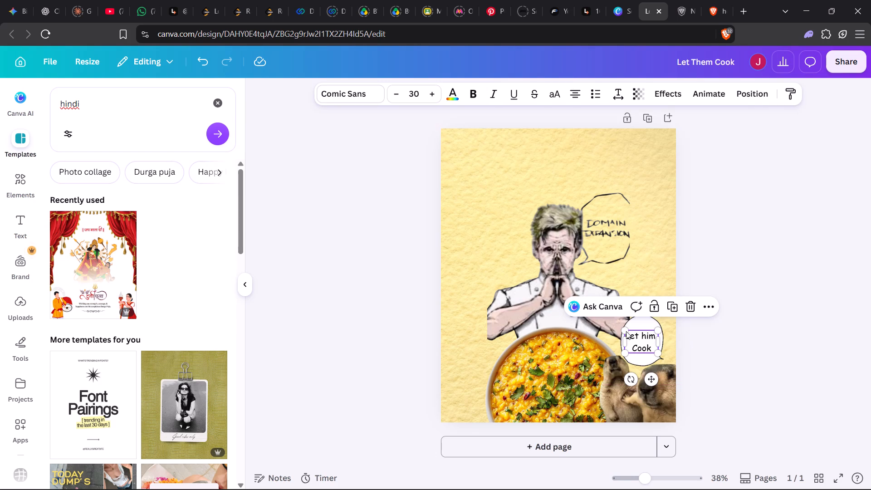
pyautogui.click(359, 95)
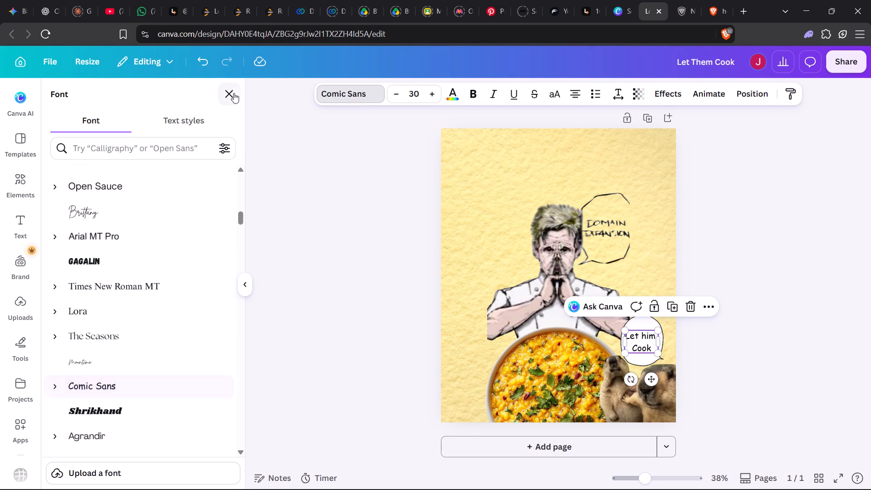
pyautogui.click(234, 93)
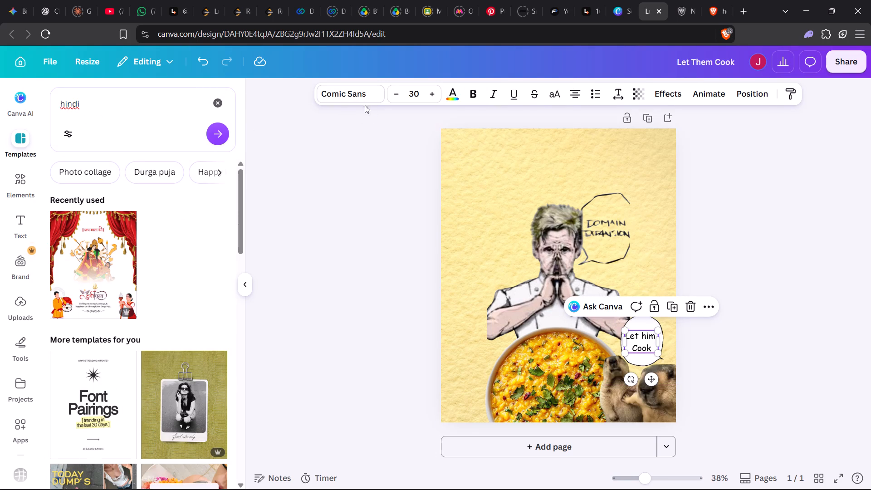
pyautogui.click(351, 93)
pyautogui.click(167, 152)
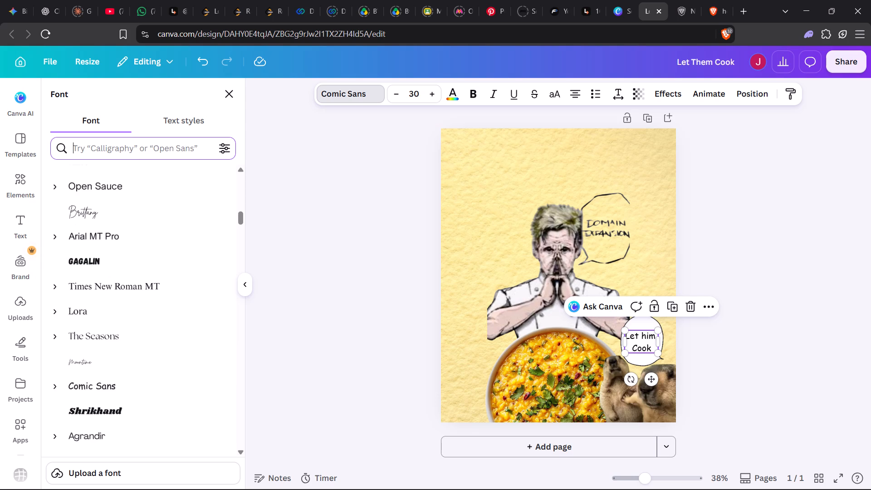
pyautogui.write('hindi')
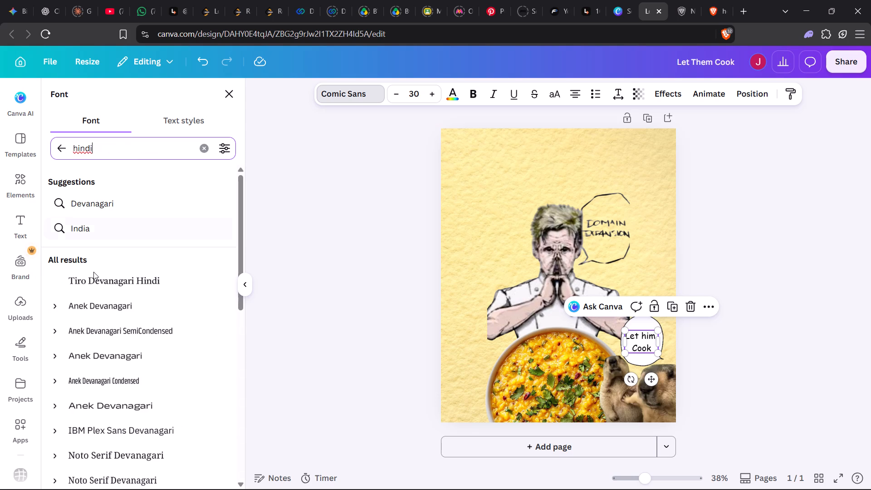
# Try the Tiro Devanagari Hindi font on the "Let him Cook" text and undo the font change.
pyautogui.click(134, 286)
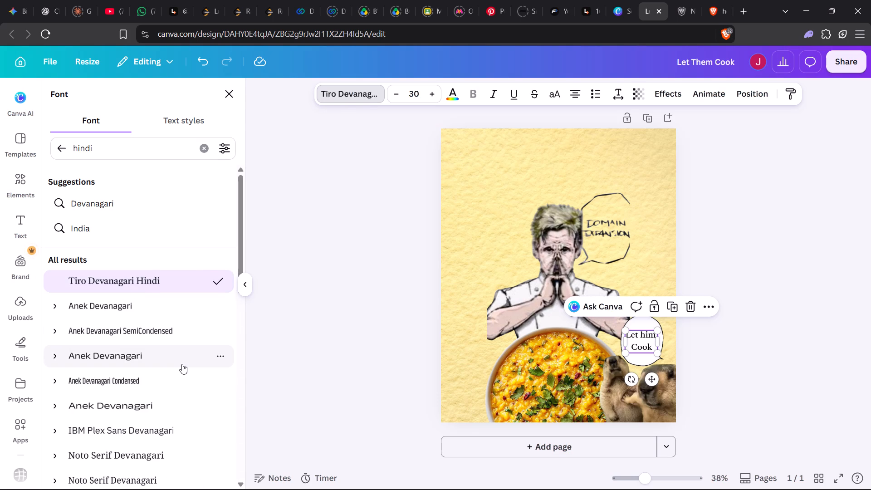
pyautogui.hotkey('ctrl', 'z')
# Browse the "hindi" font results, examining the Devanagari and Indian-style typefaces for one that suits the poster's title.
pyautogui.scroll(-3, 107, 369)
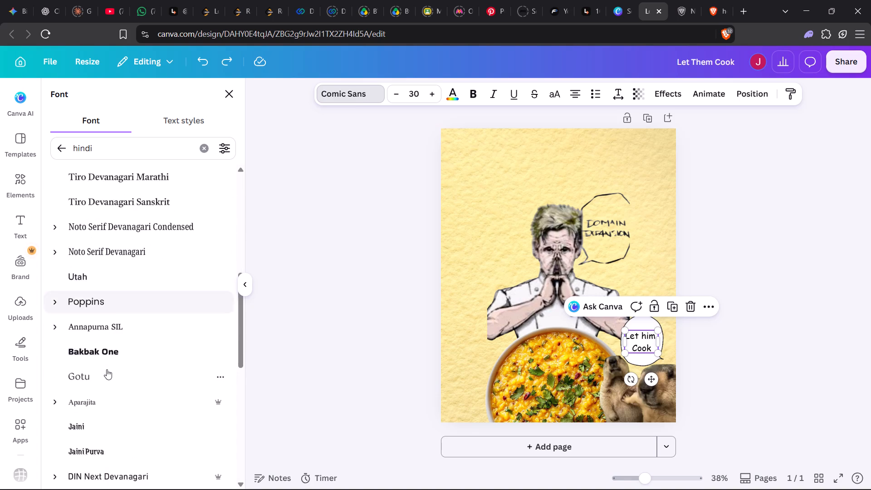
pyautogui.scroll(-6, 107, 369)
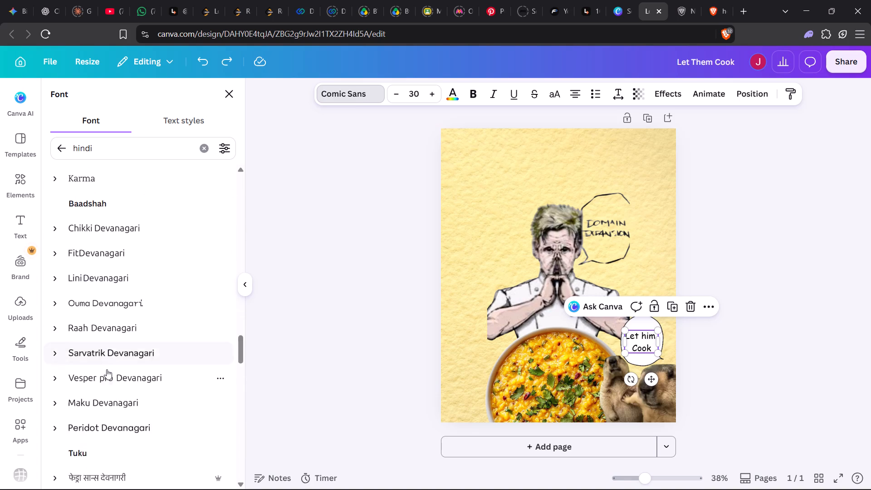
pyautogui.scroll(-4, 107, 369)
pyautogui.scroll(4, 107, 369)
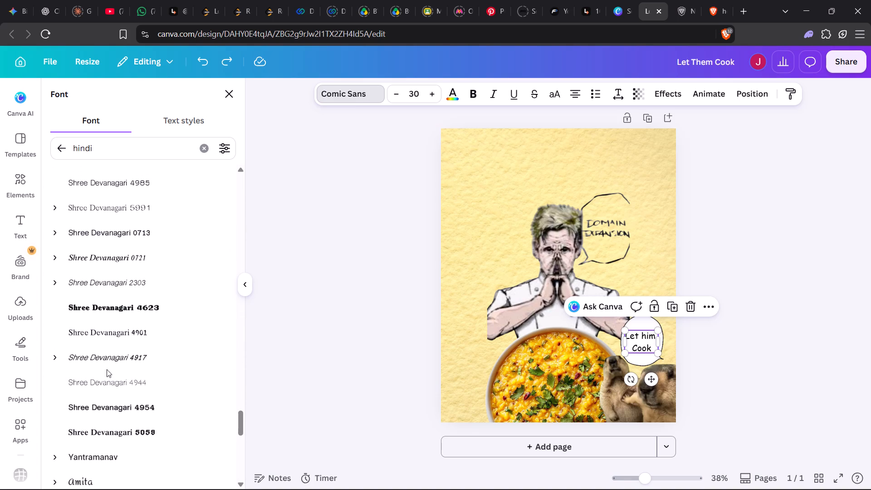
pyautogui.scroll(8, 107, 369)
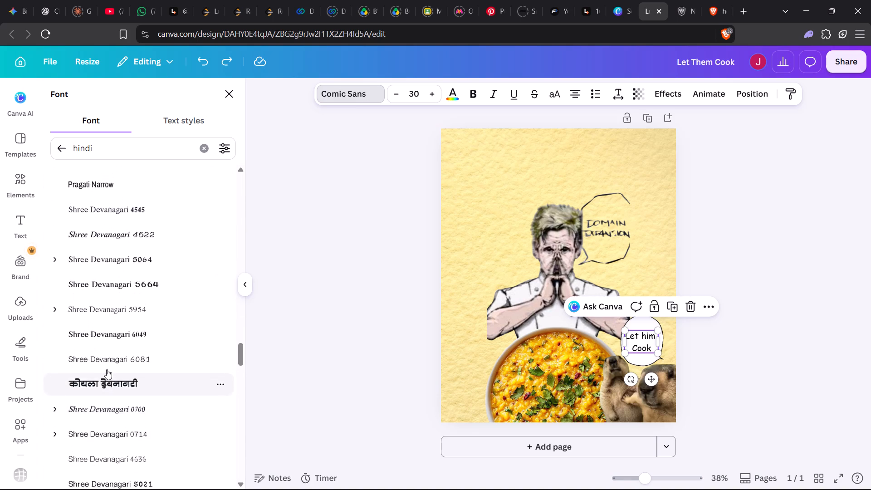
pyautogui.scroll(6, 107, 369)
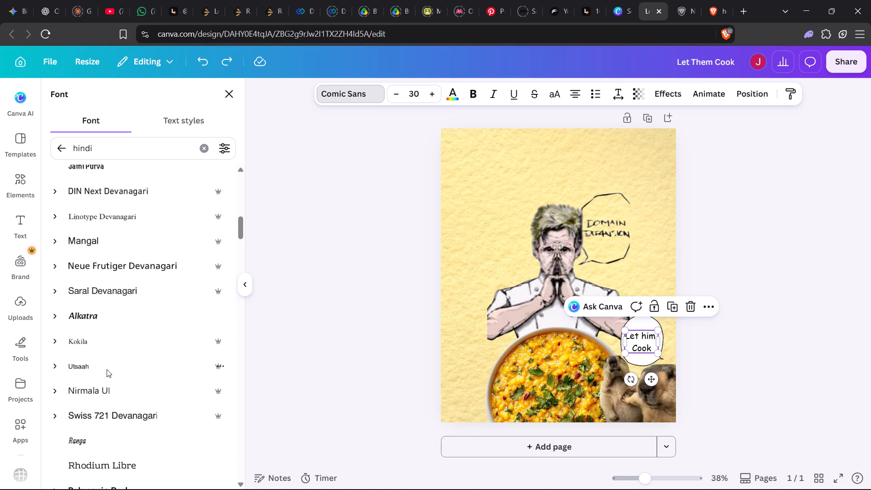
pyautogui.scroll(2, 107, 369)
pyautogui.scroll(-6, 107, 369)
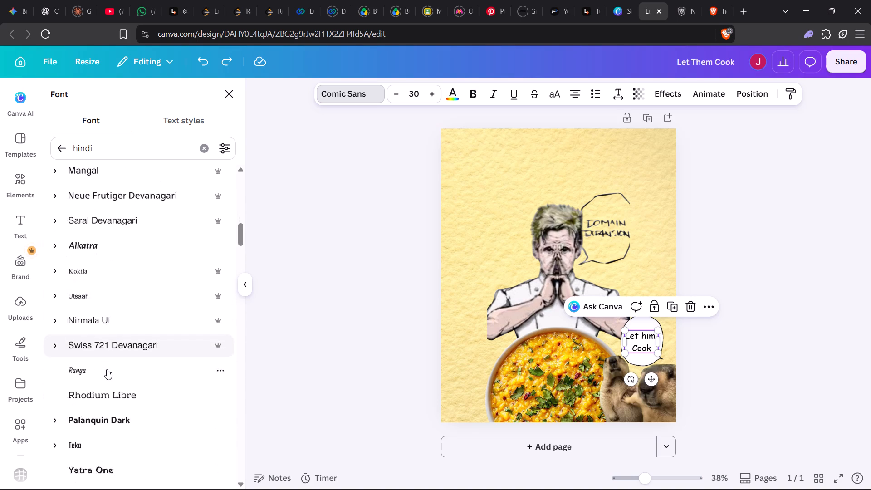
pyautogui.scroll(-7, 107, 369)
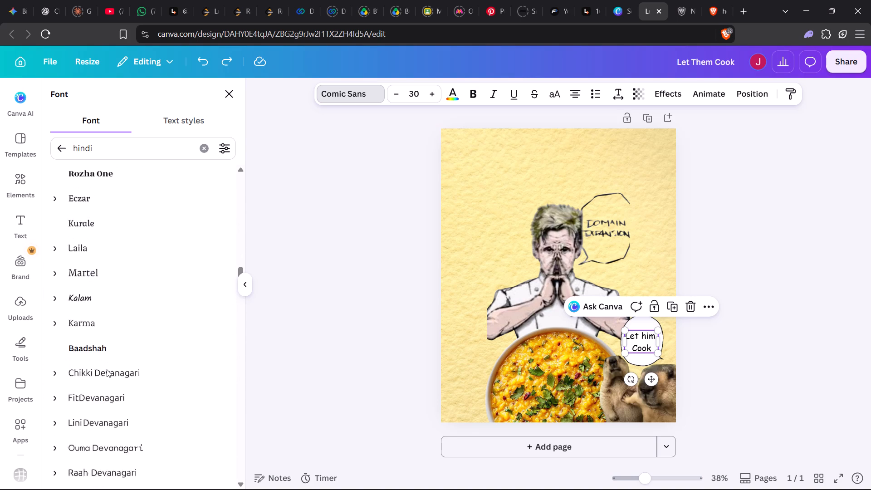
pyautogui.scroll(-2, 107, 369)
pyautogui.scroll(4, 107, 369)
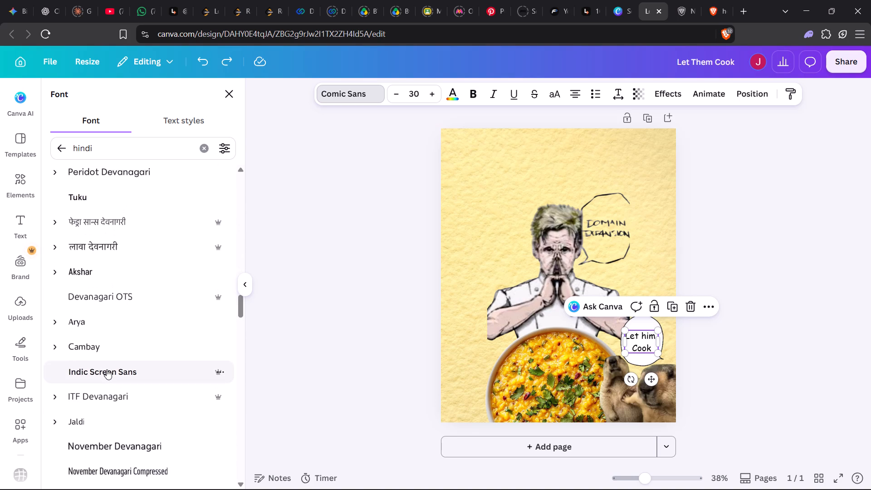
pyautogui.scroll(1, 107, 369)
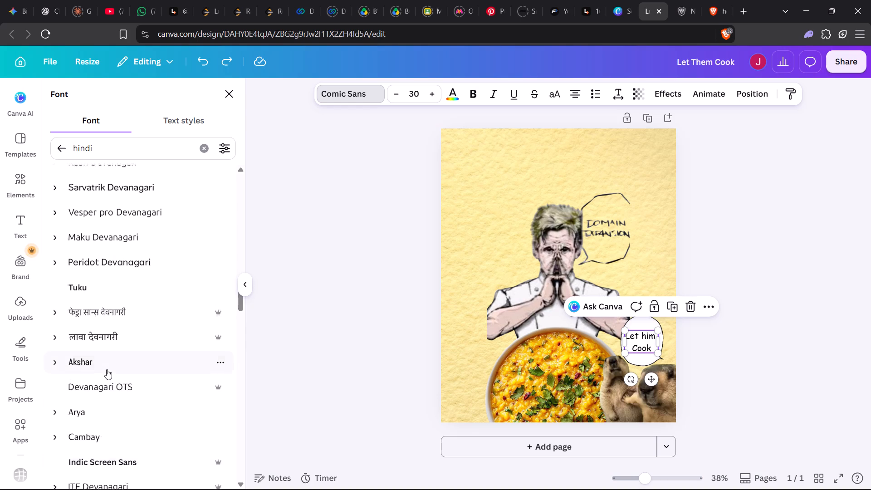